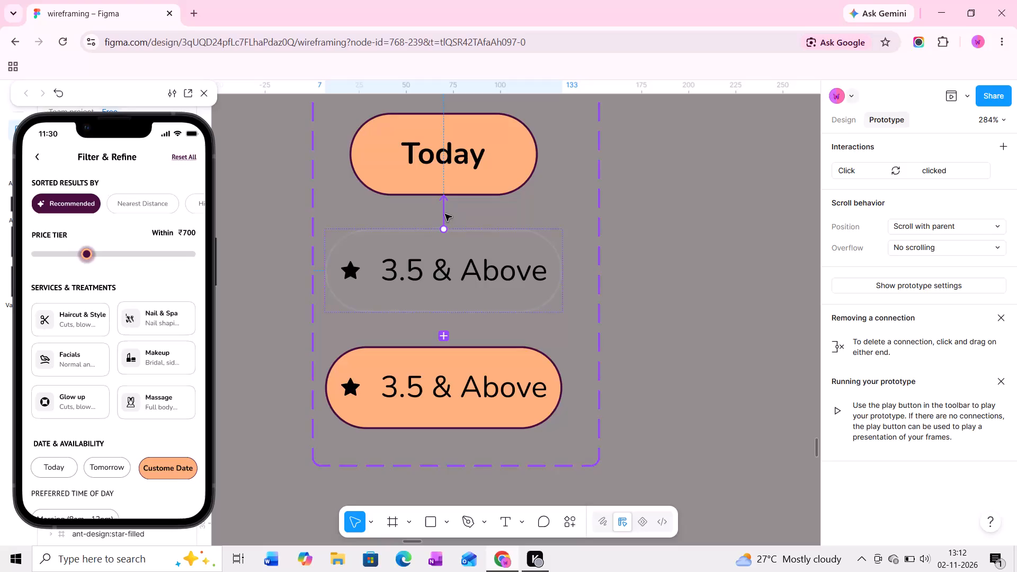
Replace the outlined 3.5 & Above variant's click interaction with one that changes to the filled 3.5 & Above variant.
key("Delete")
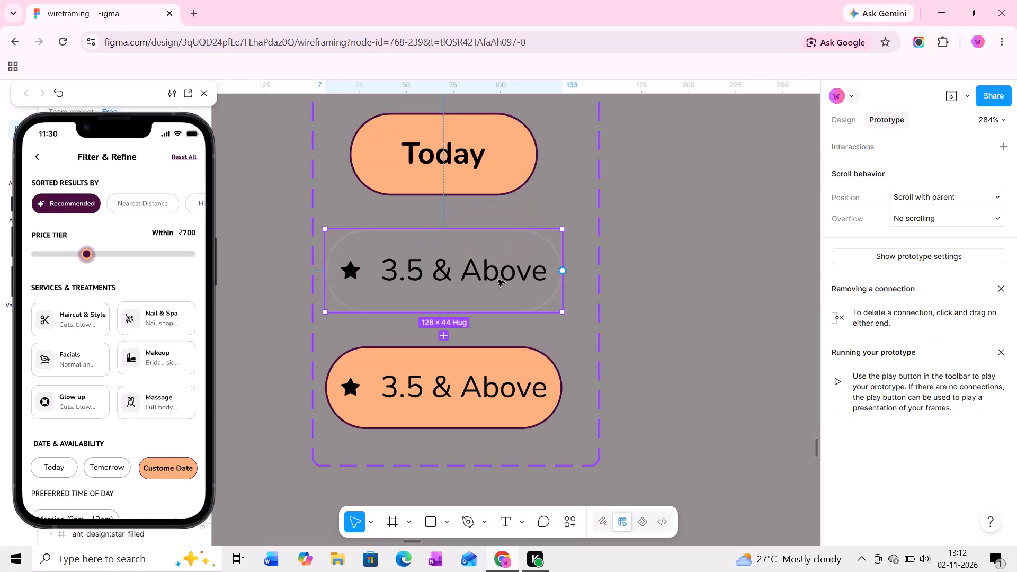
left_click_drag(444, 313, 445, 351)
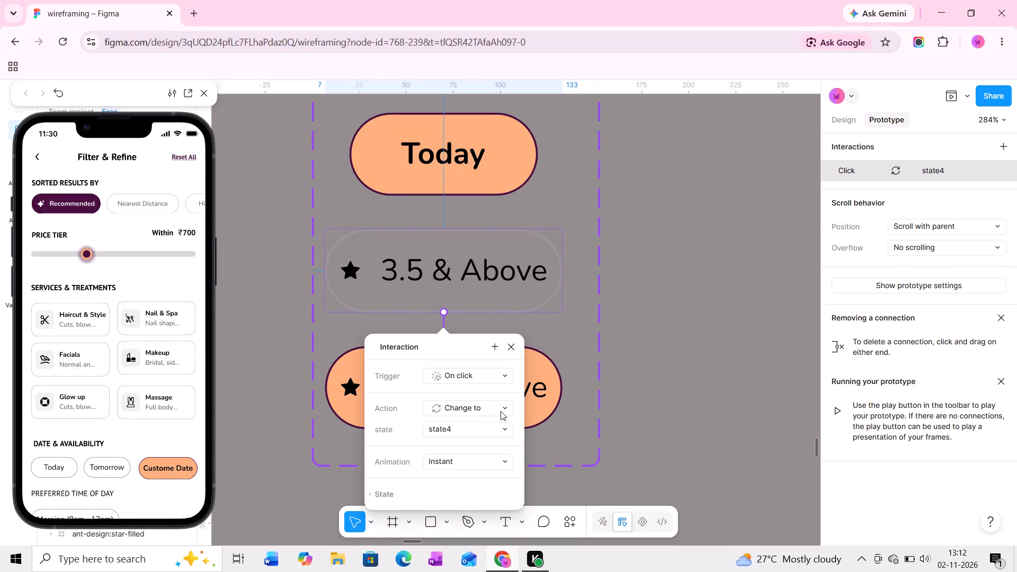
Delete the filled 3.5 & Above variant's click interaction that leads to the clicked Today variant.
left_click(546, 362)
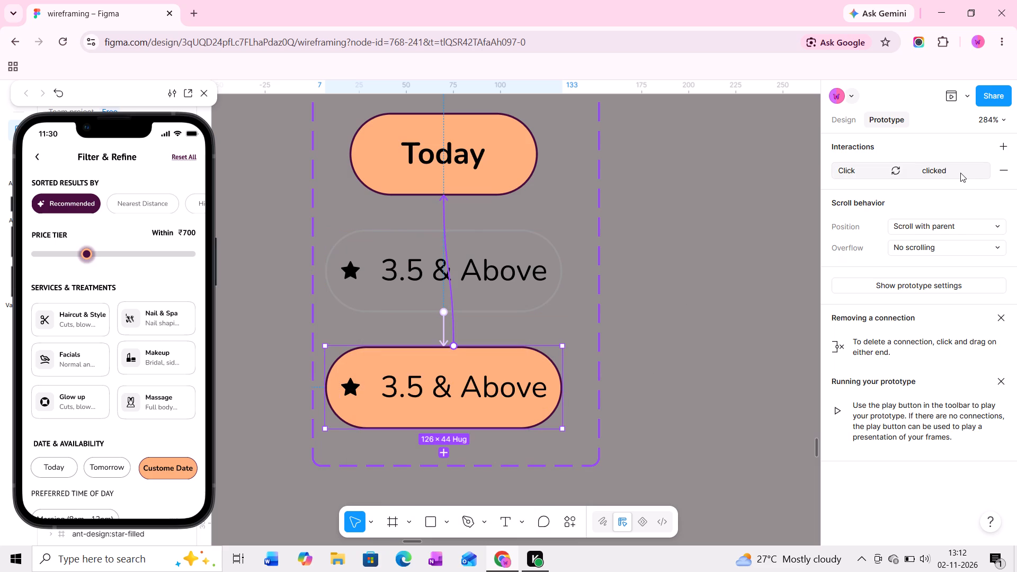
left_click(444, 210)
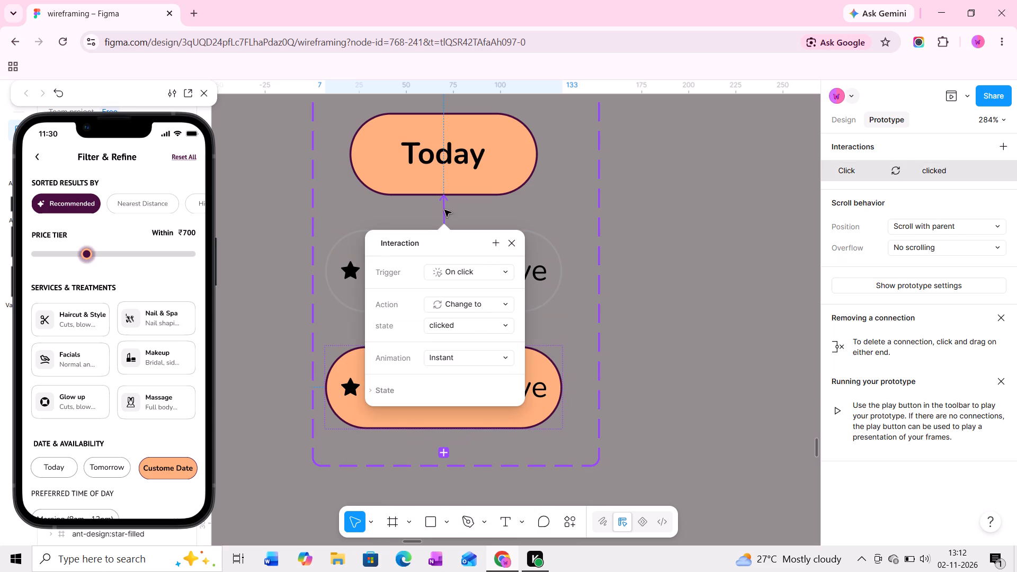
key("Delete")
Rename the filled 3.5 & Above variant's state as "clicked rating".
left_click(486, 354)
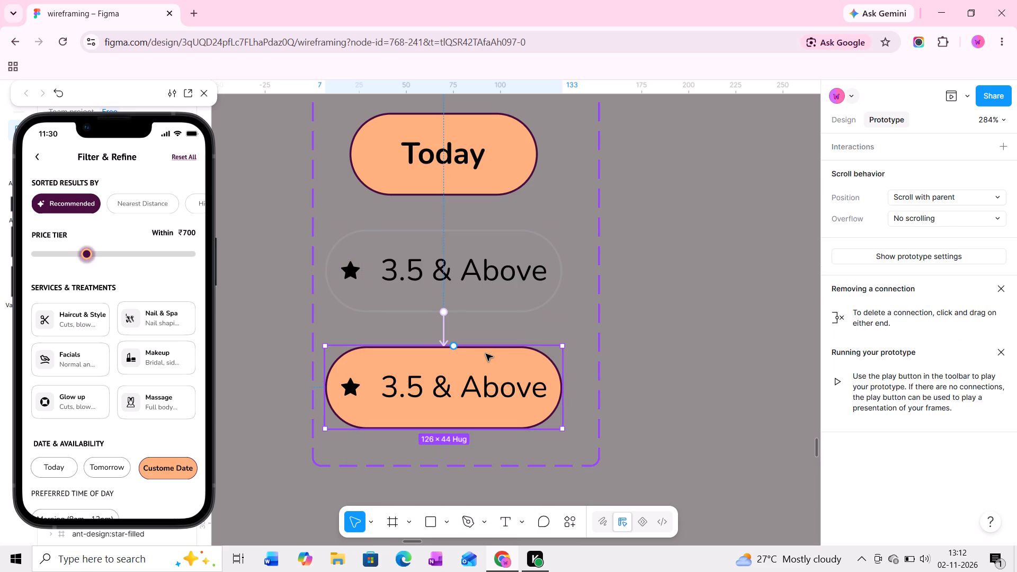
left_click(845, 120)
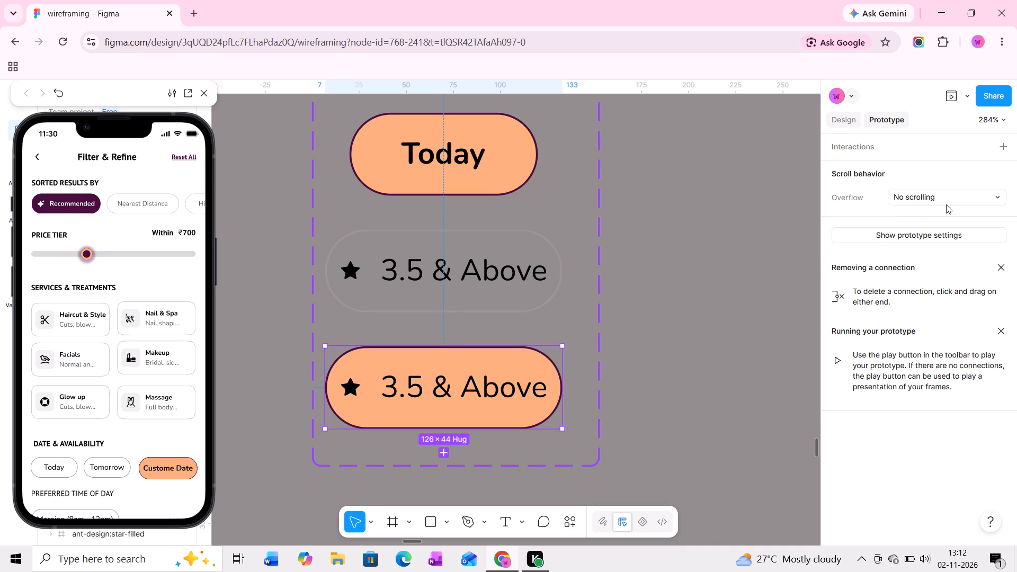
left_click(939, 194)
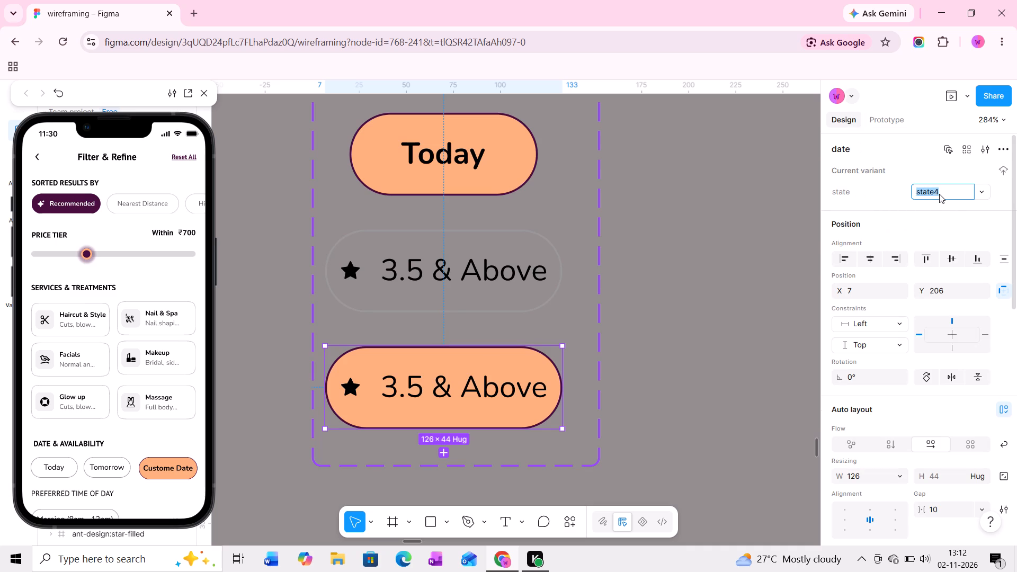
type("clicket rate")
key("BackSpace")
type("ing")
key("Return")
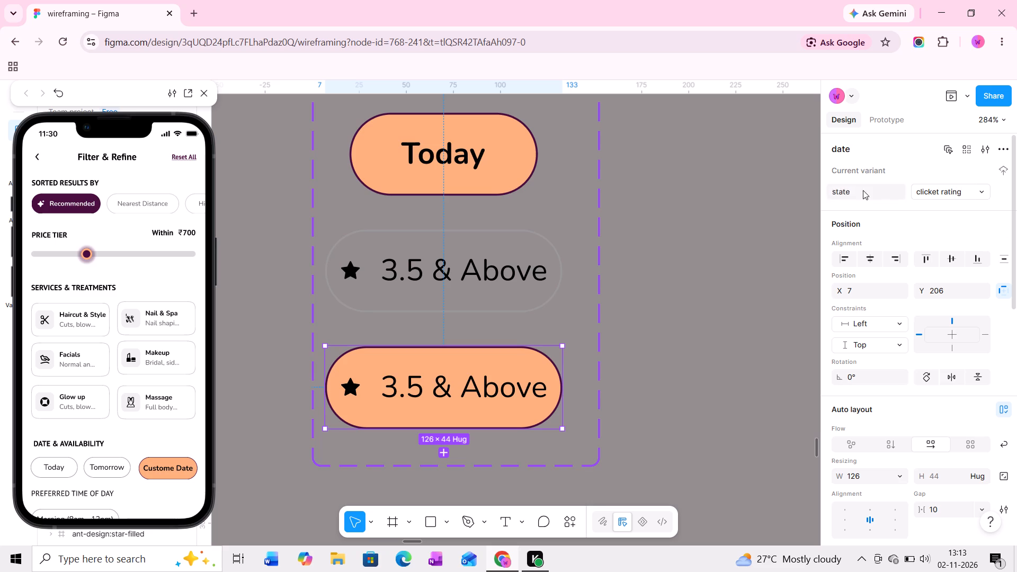
left_click(935, 190)
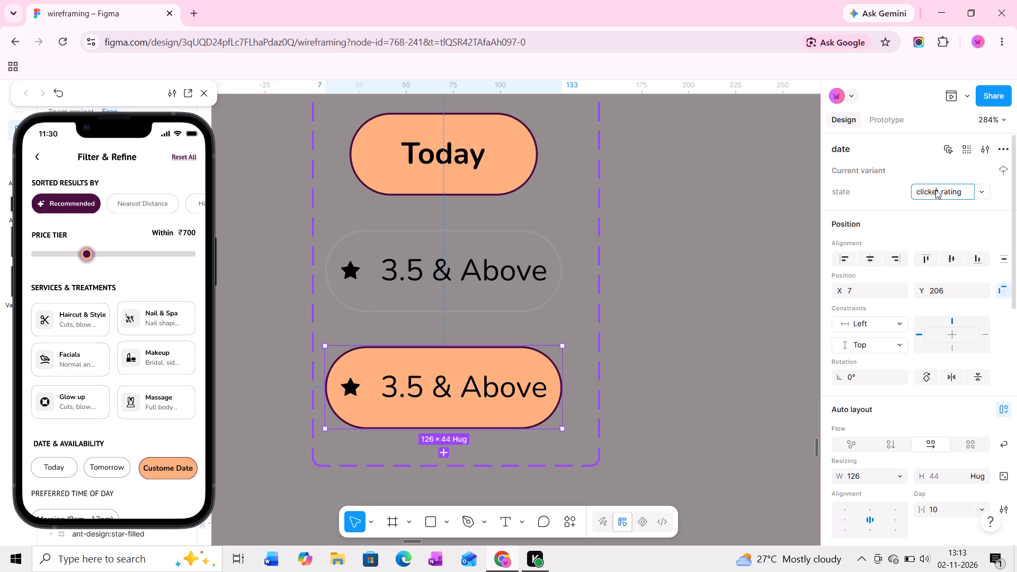
left_click(935, 190)
double_click(937, 190)
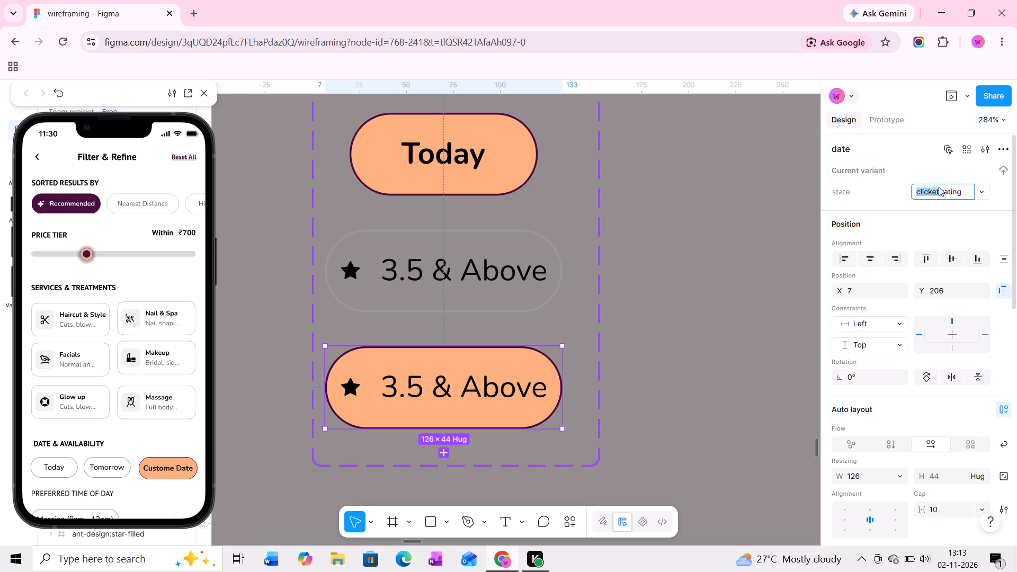
left_click(939, 190)
key("BackSpace")
key("d")
left_click(686, 233)
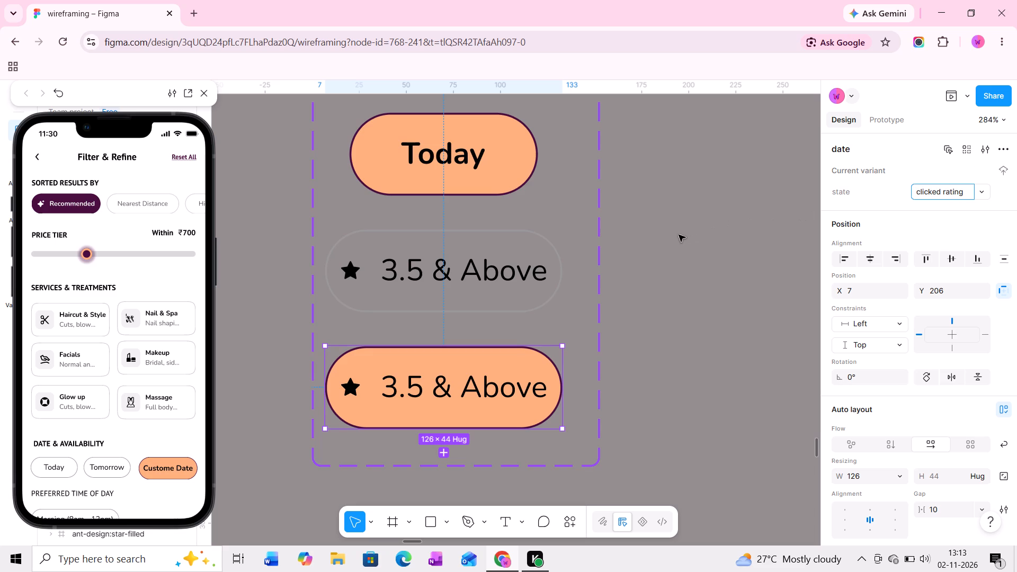
Check the state options offered for the Today chip under DATE & AVAILABILITY in the filter screen.
scroll(663, 249, "down", 5, "ctrl")
middle_click_drag(674, 310, 663, 270)
scroll(656, 266, "down", 7, "ctrl")
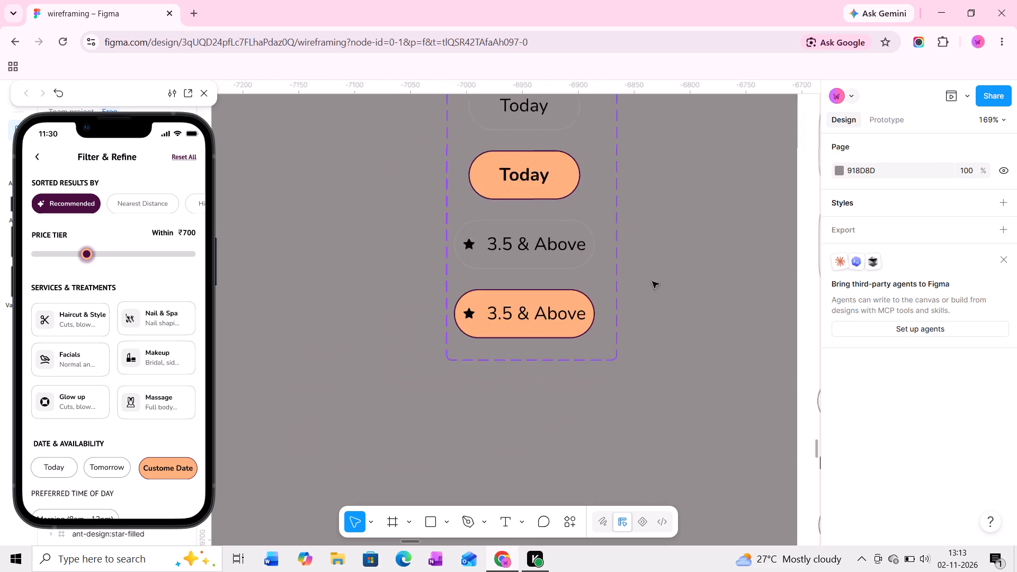
scroll(652, 281, "down", 1, "ctrl")
middle_click_drag(662, 321, 588, 246)
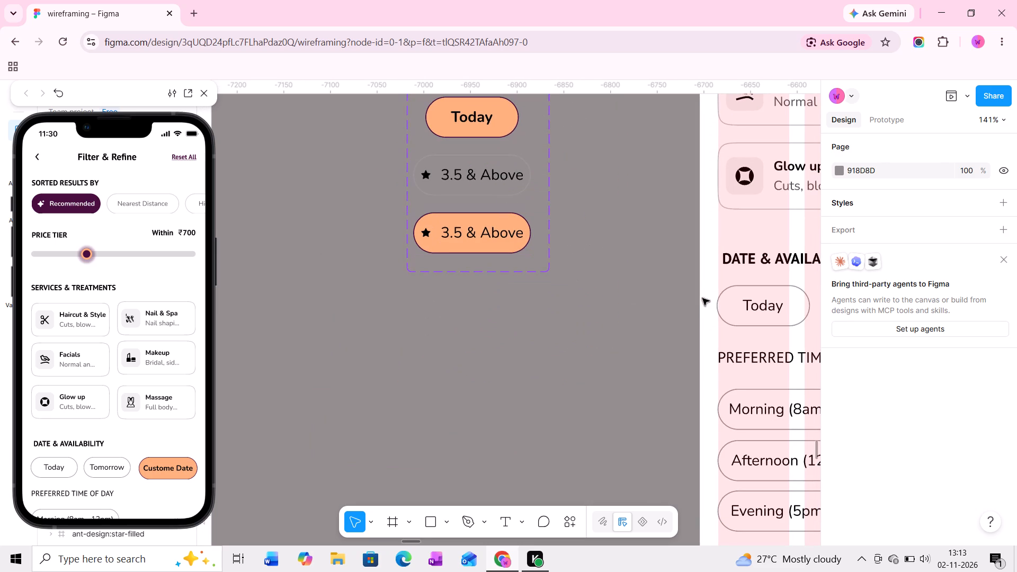
middle_click_drag(699, 296, 536, 216)
left_click(635, 222)
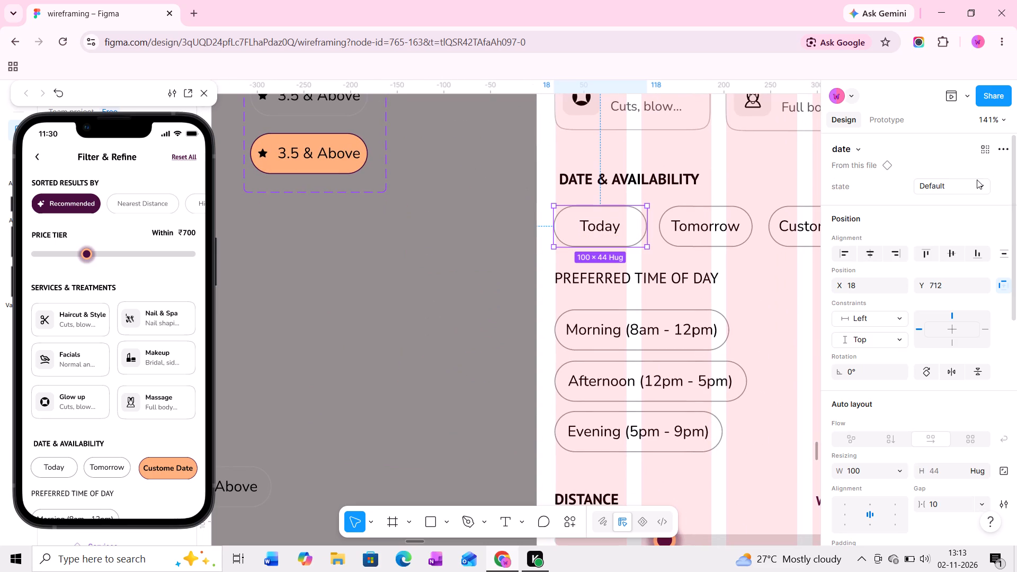
left_click(976, 183)
left_click(976, 183)
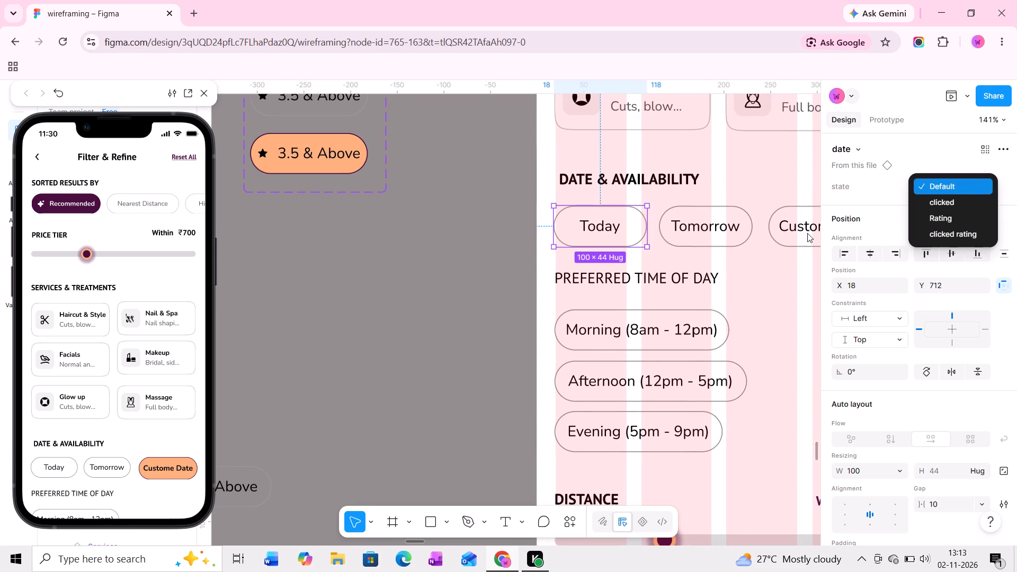
Duplicate the Today chip and place the copy just below the RATING heading, at about X 19, Y 1209.
middle_click_drag(651, 294, 523, 201)
scroll(522, 201, "down", 5, "ctrl")
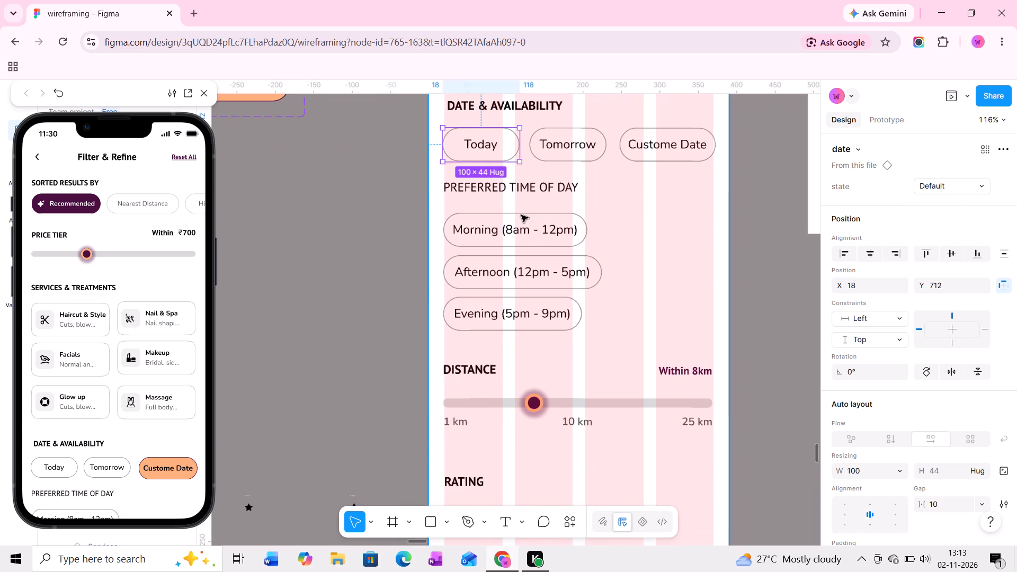
left_click_drag(503, 151, 498, 308, "alt")
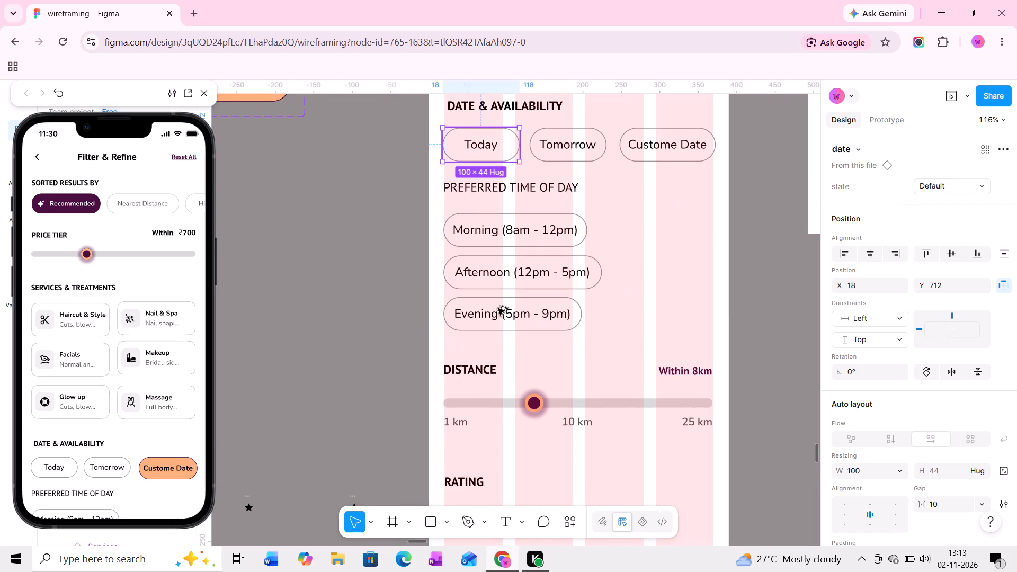
left_click_drag(498, 308, 503, 495, "alt")
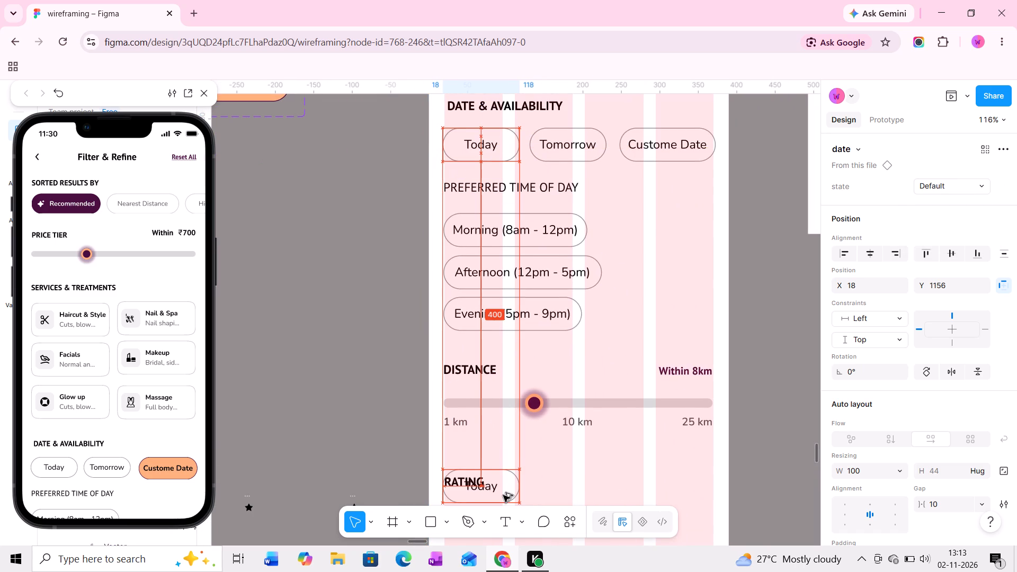
left_click_drag(503, 495, 501, 509, "alt")
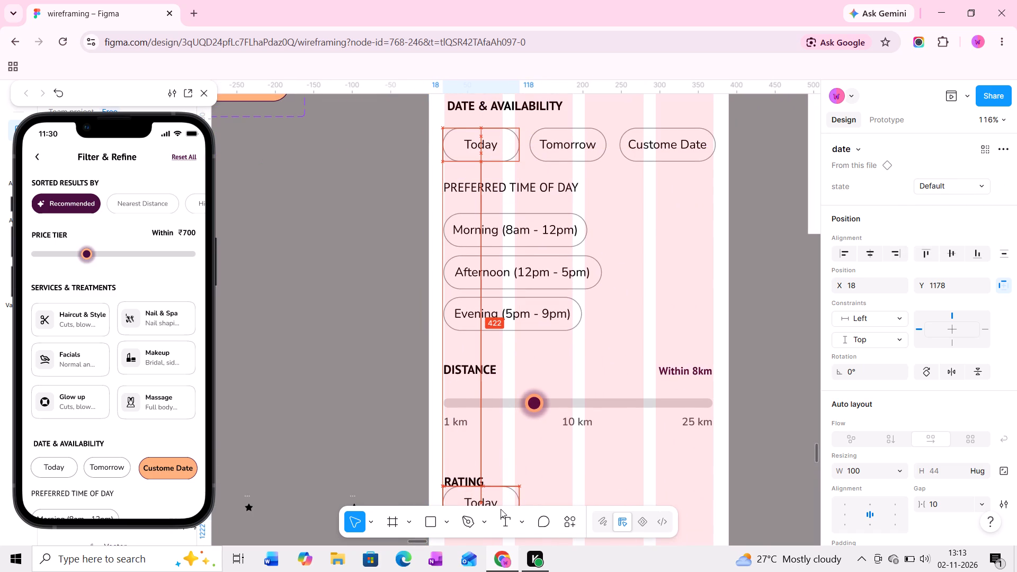
left_click_drag(501, 509, 501, 513, "alt")
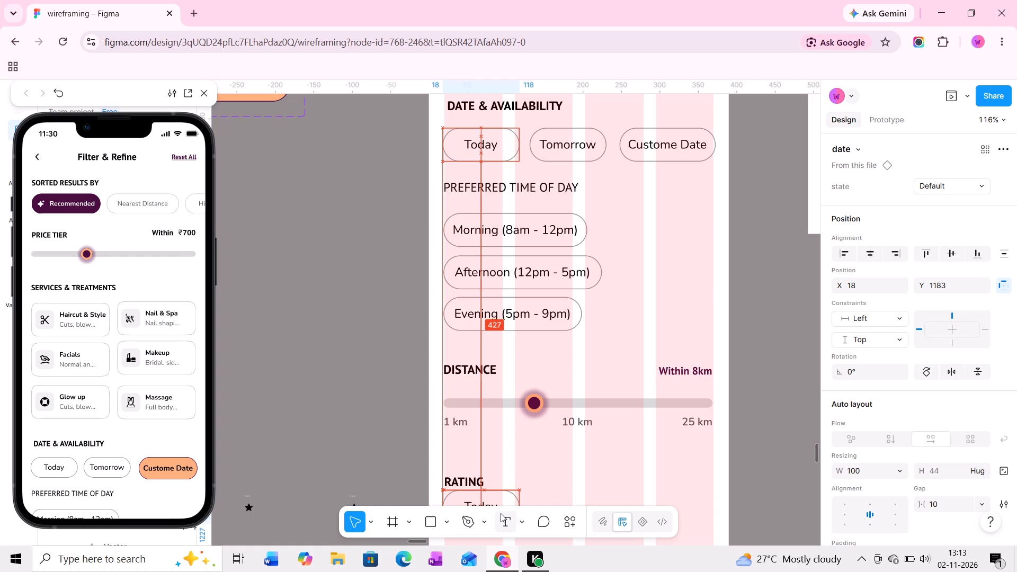
left_click_drag(501, 513, 500, 514, "alt")
middle_click_drag(502, 480, 493, 393)
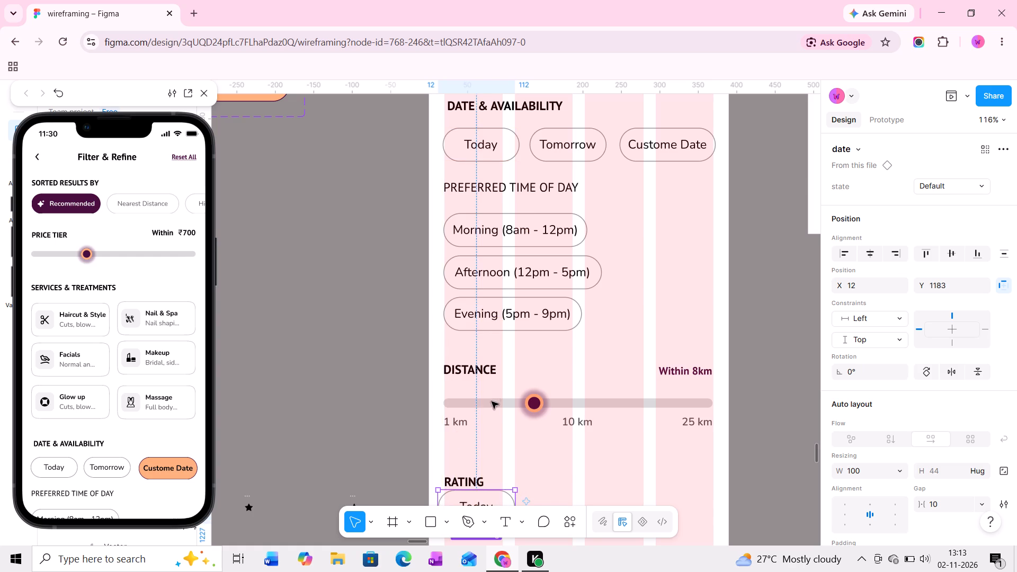
middle_click_drag(479, 423, 478, 363)
scroll(472, 367, "up", 5, "shift")
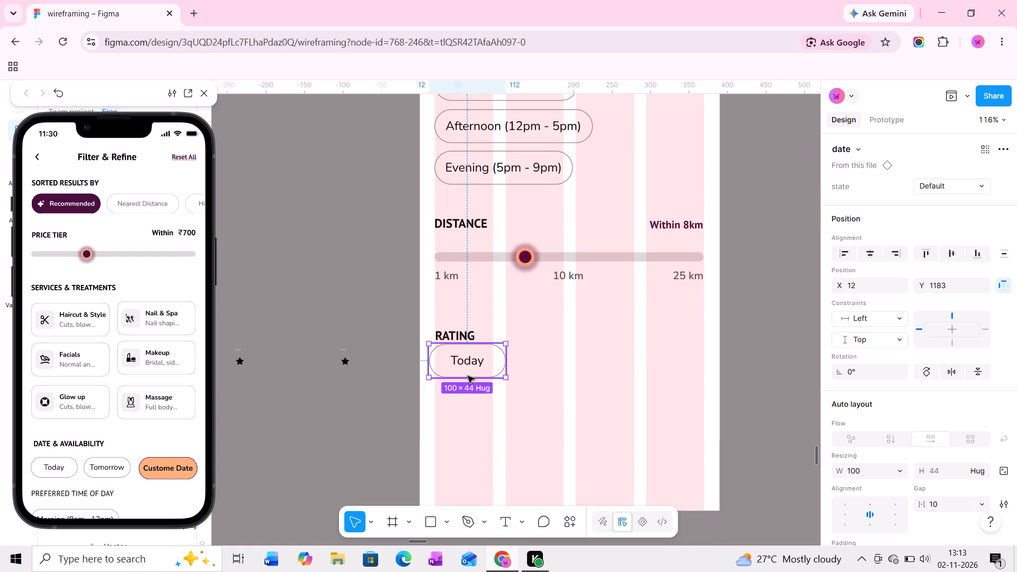
scroll(468, 370, "up", 11, "ctrl")
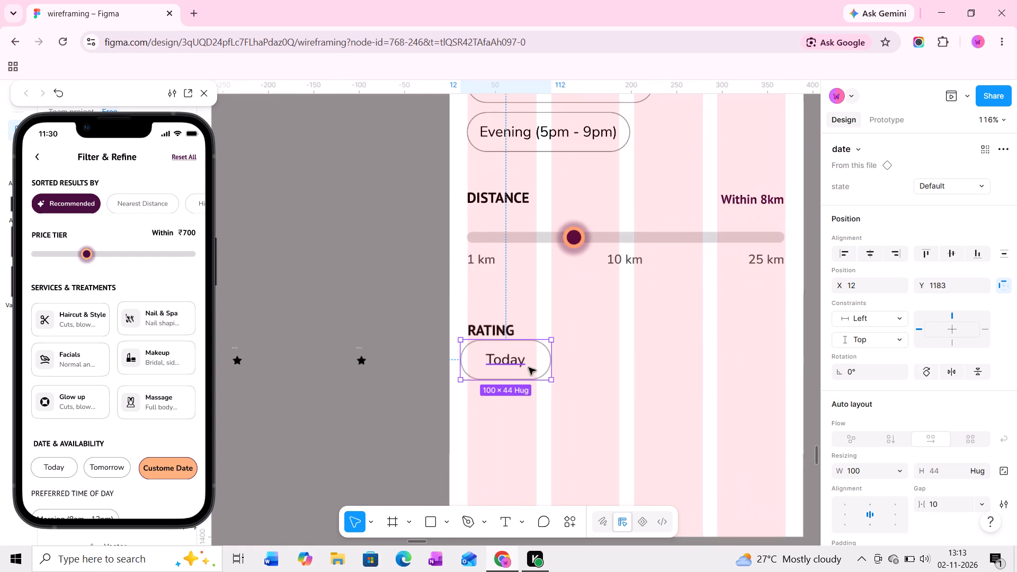
scroll(534, 367, "up", 5, "ctrl")
middle_click_drag(536, 365, 476, 339)
scroll(466, 337, "up", 6, "ctrl")
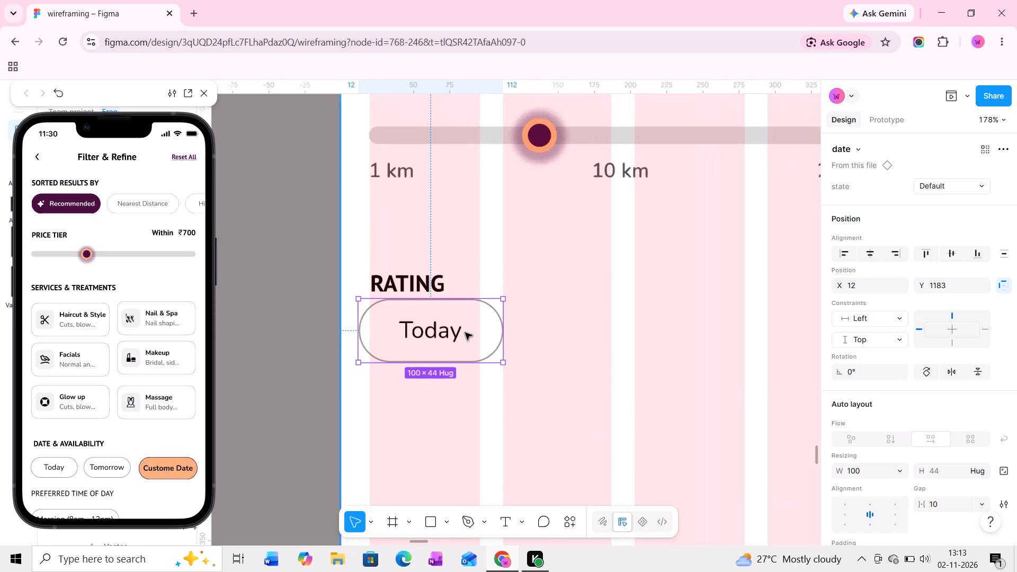
left_click_drag(465, 328, 477, 370)
Set the state of the chip below RATING to Rating.
left_click(979, 182)
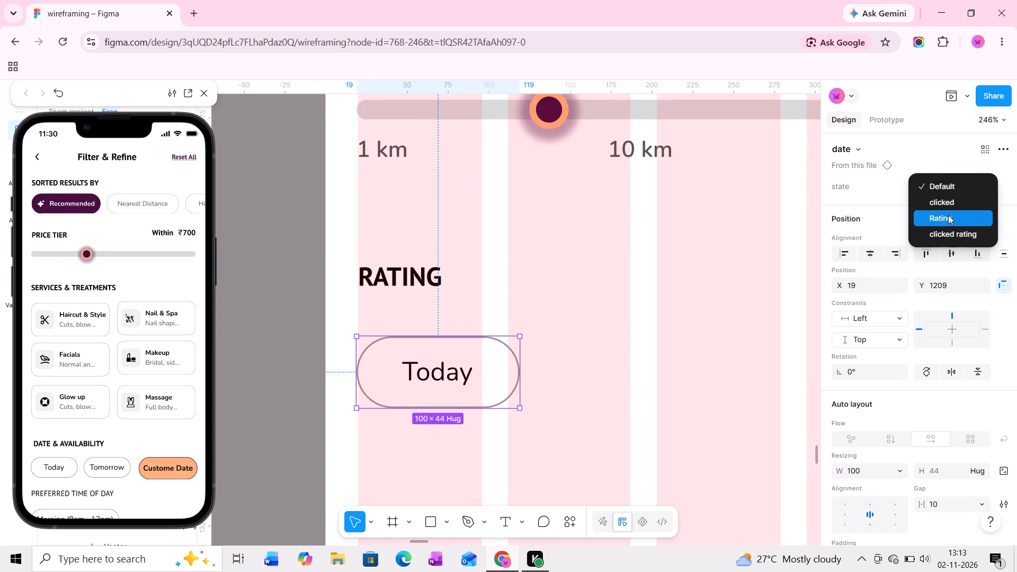
left_click(948, 215)
Duplicate the 3.5 & Above chip to its right in the same row, leaving a gap of about 11.
scroll(472, 344, "down", 4, "ctrl")
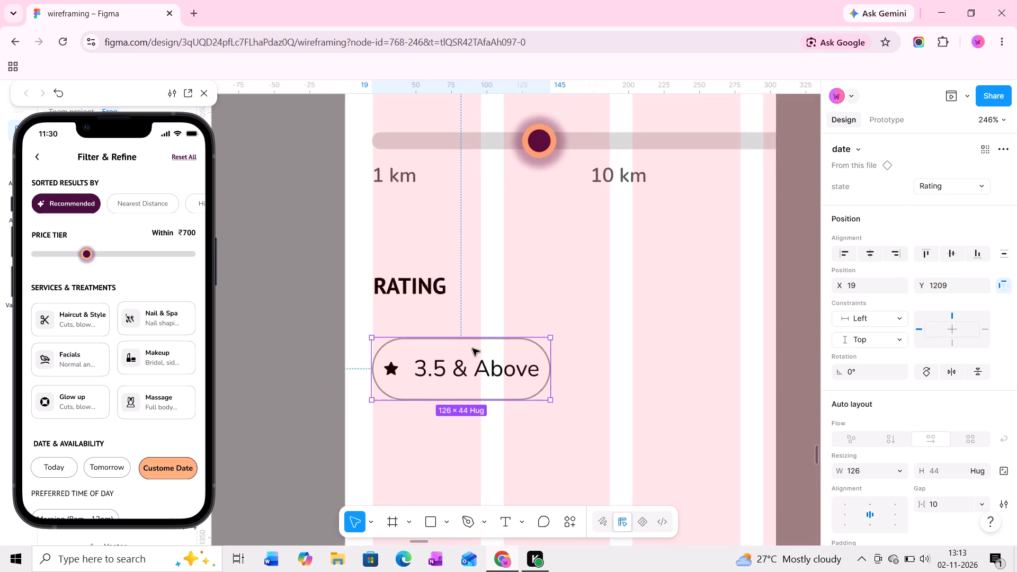
scroll(480, 352, "down", 3, "ctrl")
middle_click_drag(485, 356, 371, 346)
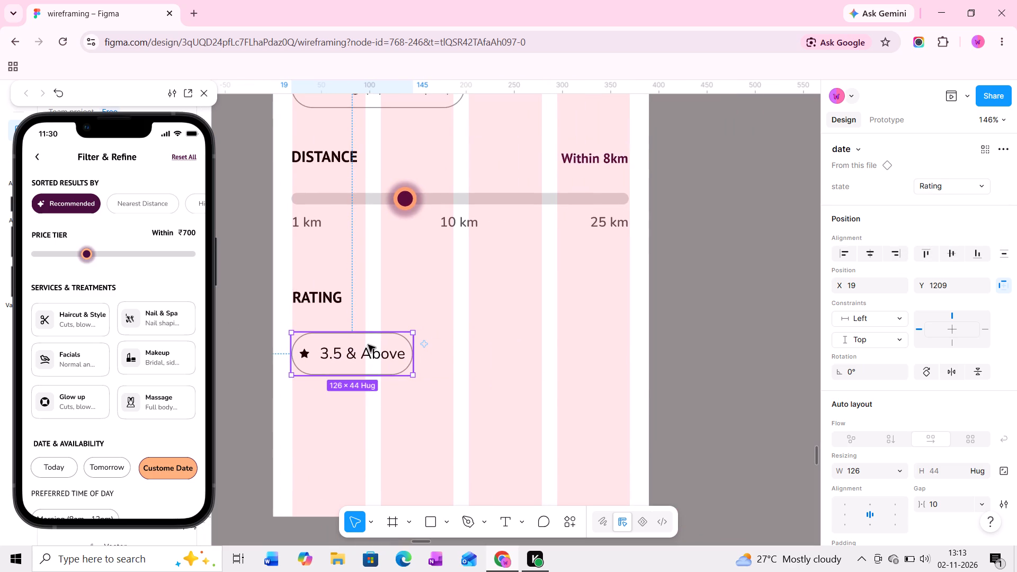
left_click_drag(368, 345, 474, 344, "alt")
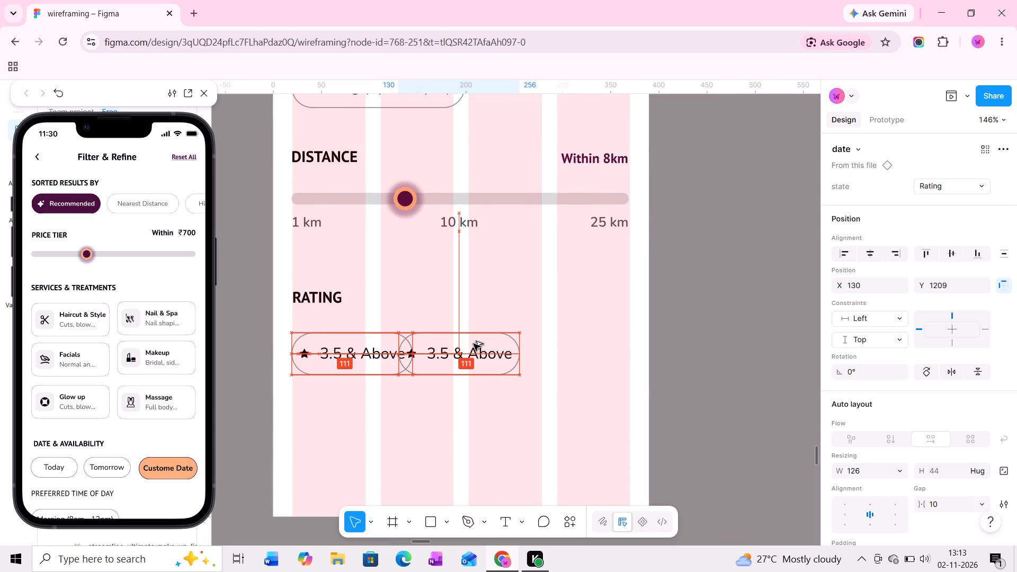
left_click_drag(474, 344, 495, 344, "alt")
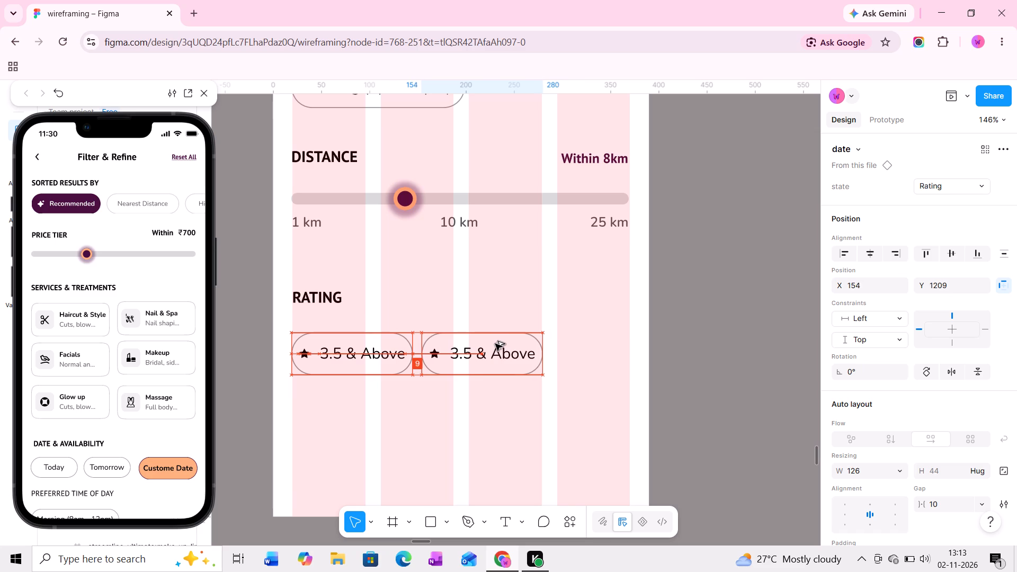
left_click_drag(495, 344, 500, 345, "alt")
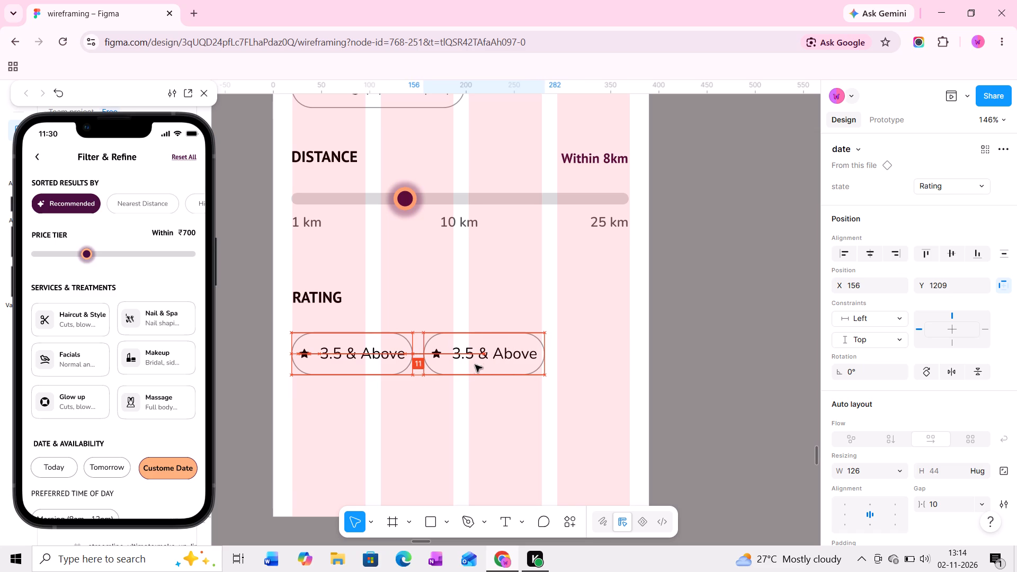
Duplicate the second 3.5 & Above chip further along the RATING row, at about X 293, Y 1209.
double_click(470, 351, "ctrl")
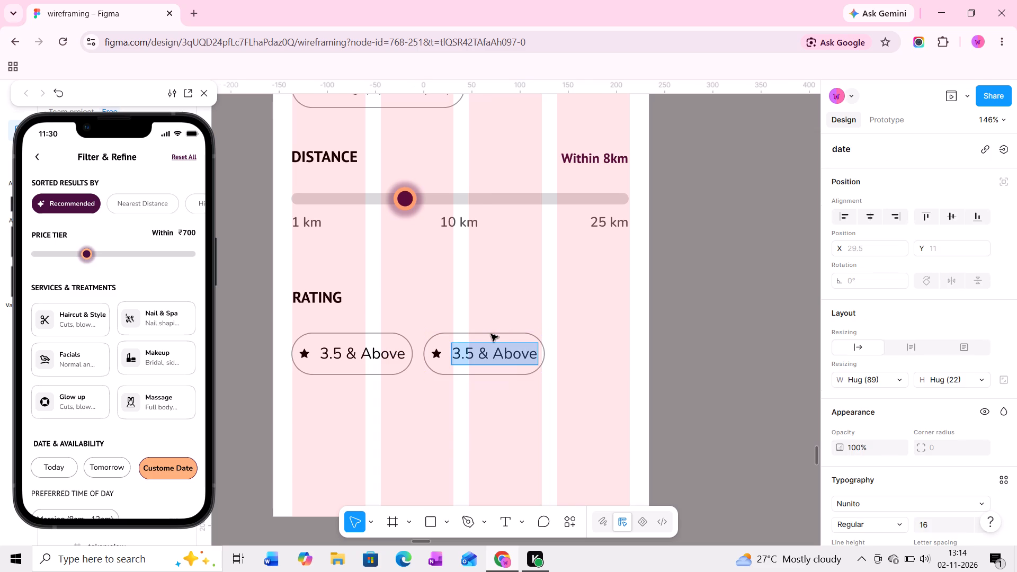
left_click(488, 337)
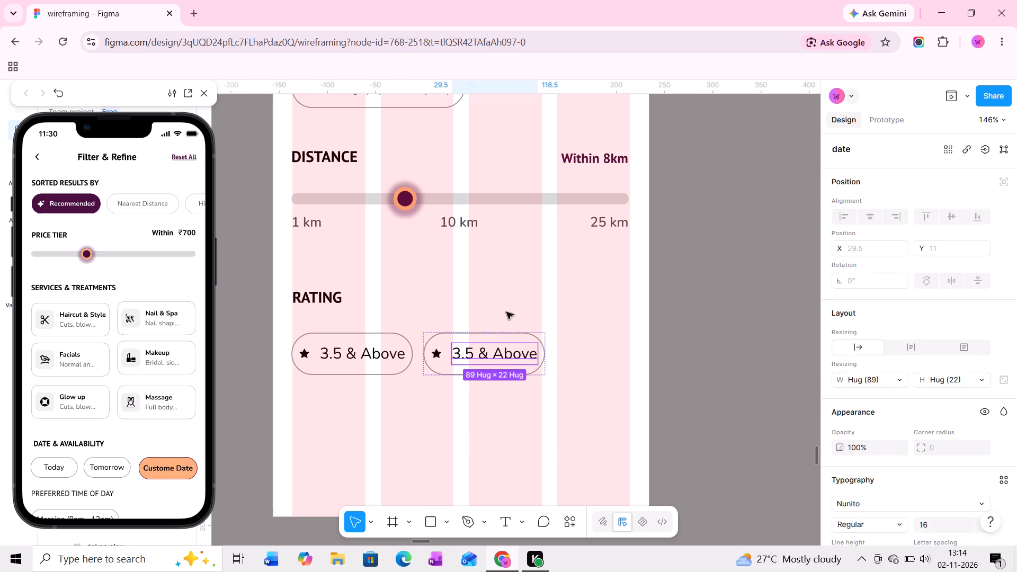
left_click(483, 331)
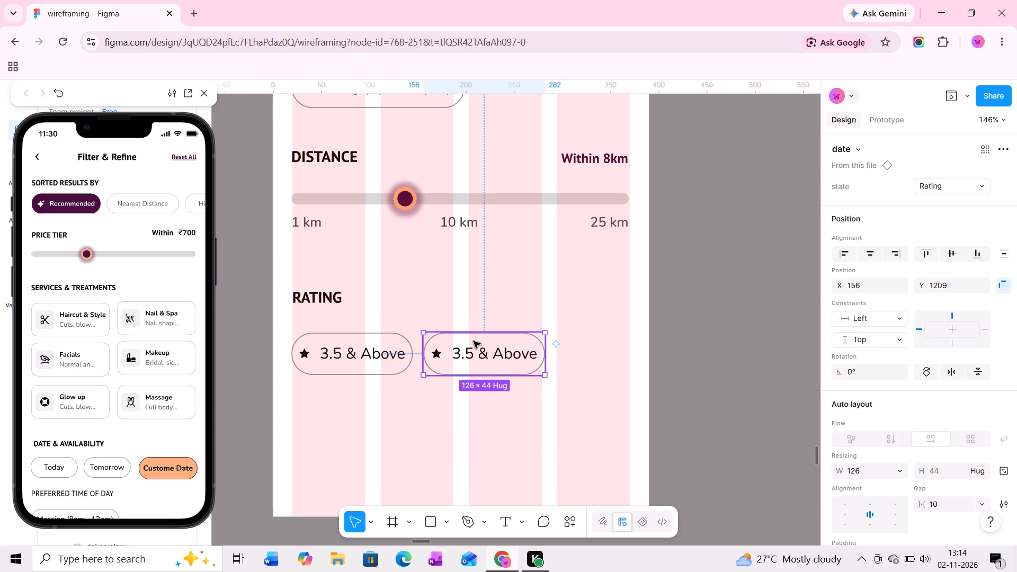
left_click_drag(474, 341, 604, 345, "alt")
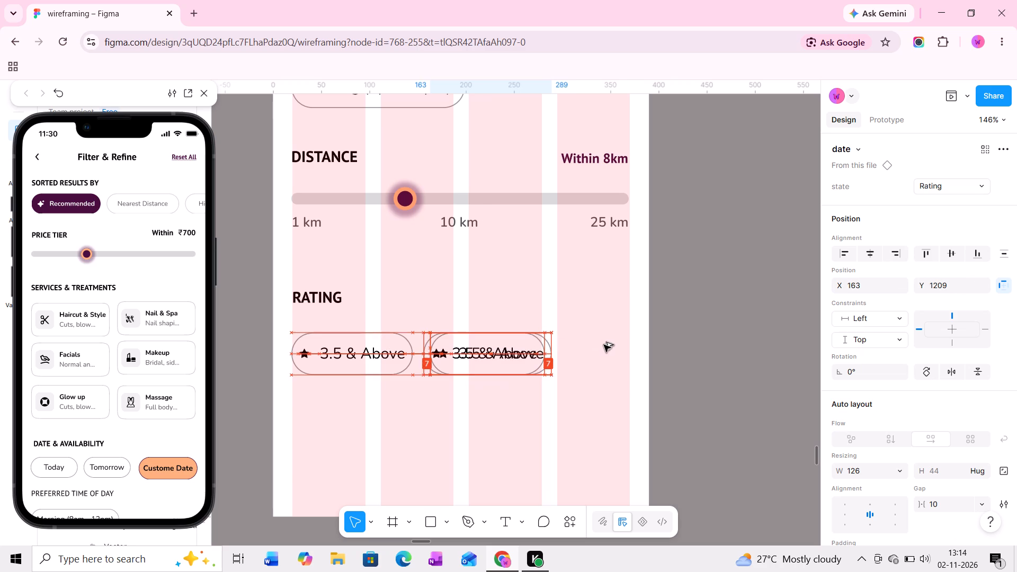
left_click_drag(604, 345, 606, 343, "alt")
Change the label of the middle RATING chip to 4.0 & Above.
double_click(463, 351, "ctrl")
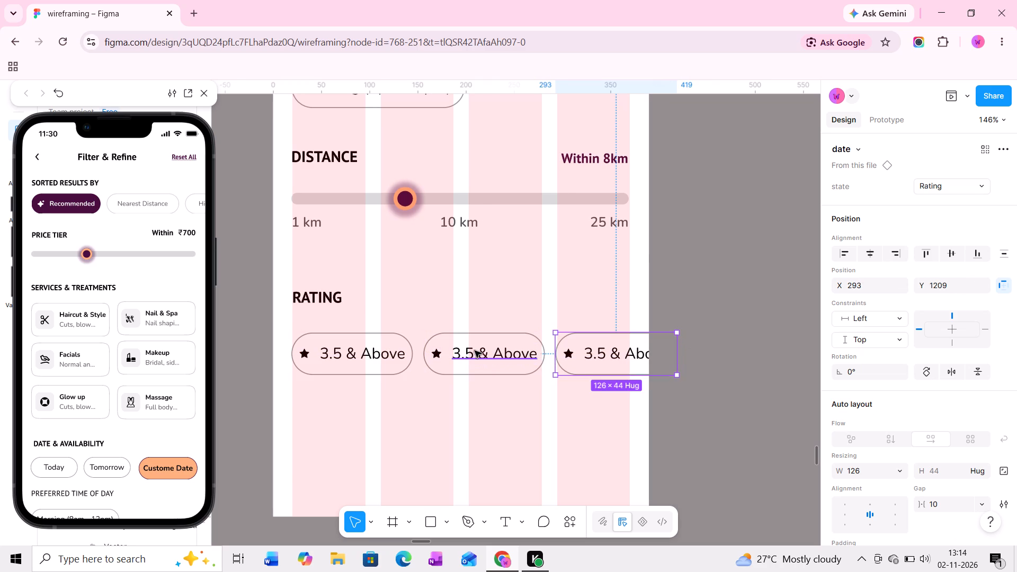
double_click(470, 350)
left_click(470, 350)
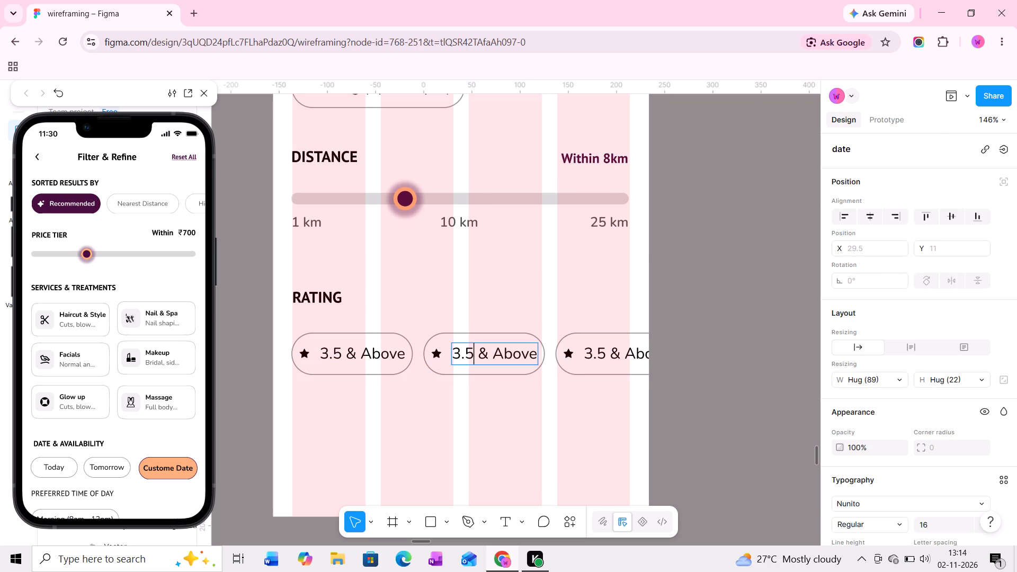
key("BackSpace")
key("BackSpace")
key("BackSpace")
type("4,5")
key("BackSpace")
key("BackSpace")
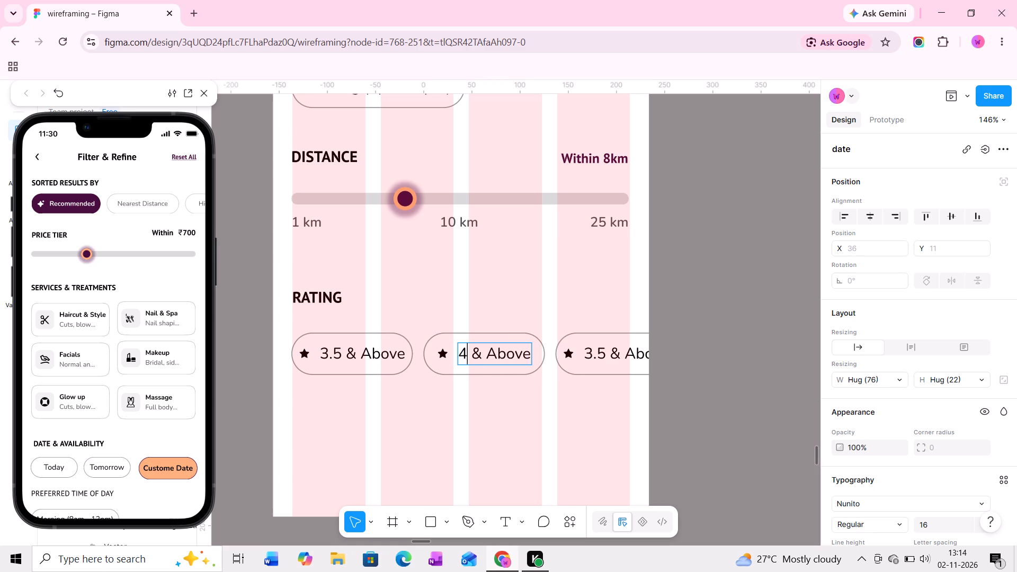
type(".0")
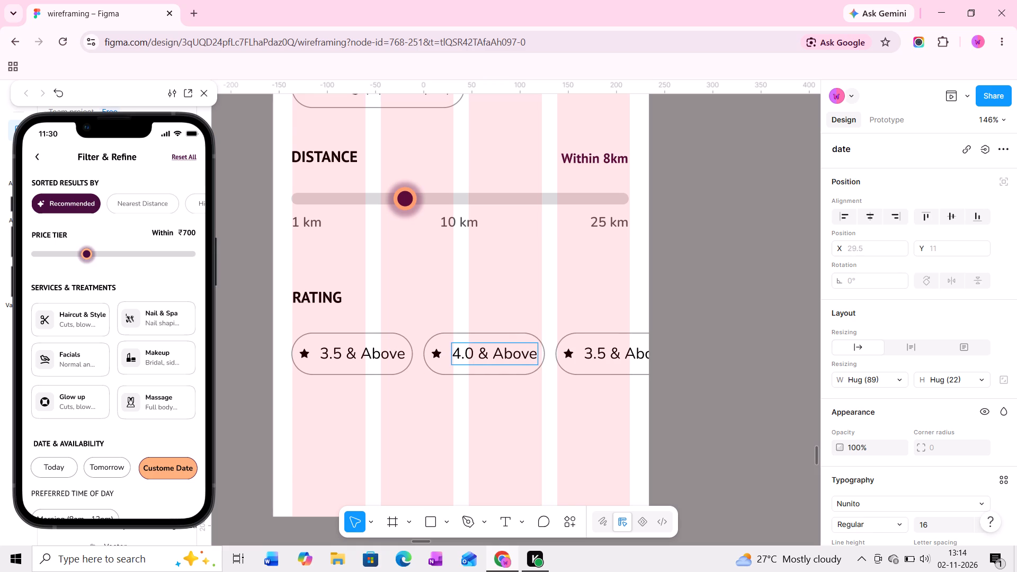
Change the label of the third RATING chip to 4.5 & Above.
double_click(603, 350)
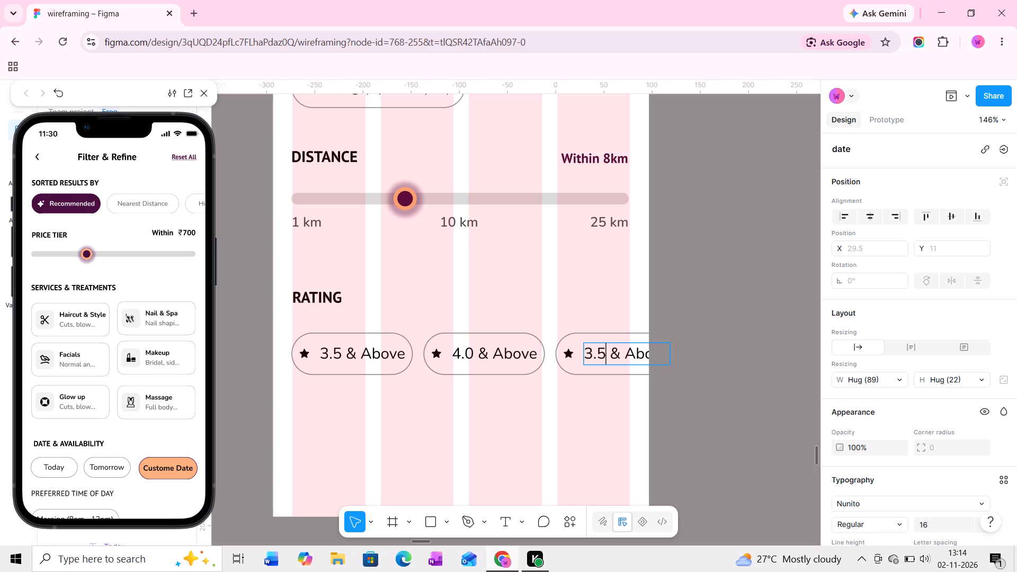
left_click(592, 354)
key("BackSpace")
key("4")
left_click(702, 316)
Move the three rating chips together slightly up toward the RATING heading, to about Y 1204.
scroll(678, 335, "down", 9, "ctrl")
middle_click_drag(617, 398, 582, 310)
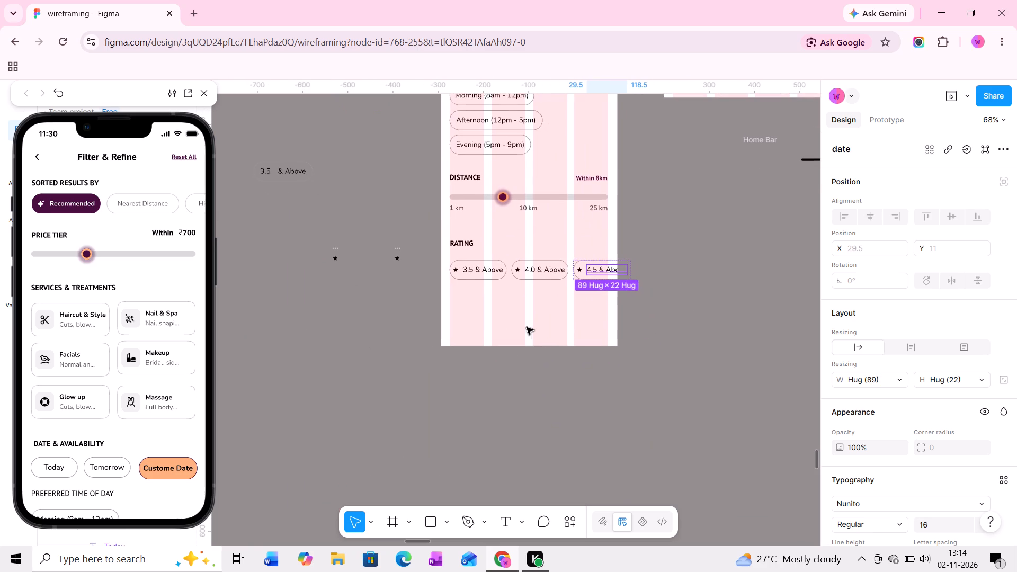
scroll(30, 325, "down", 6)
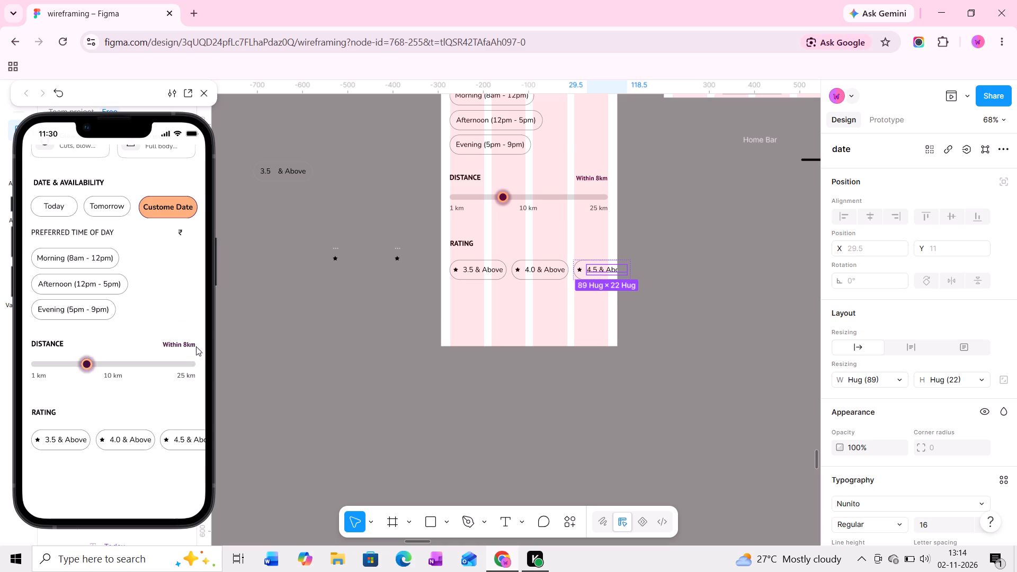
scroll(516, 272, "up", 10, "ctrl")
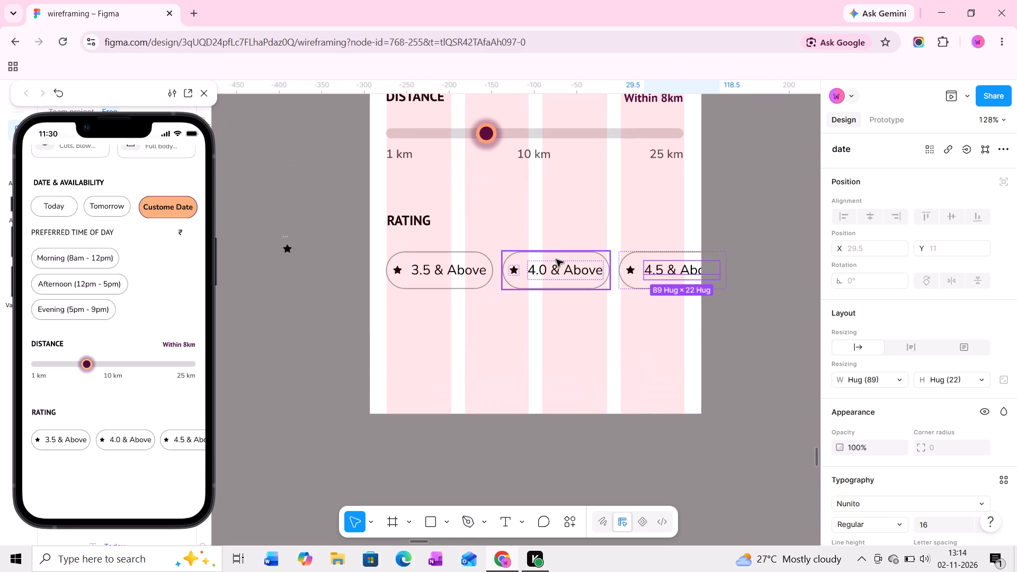
left_click(556, 260)
left_click(626, 257)
left_click(411, 260)
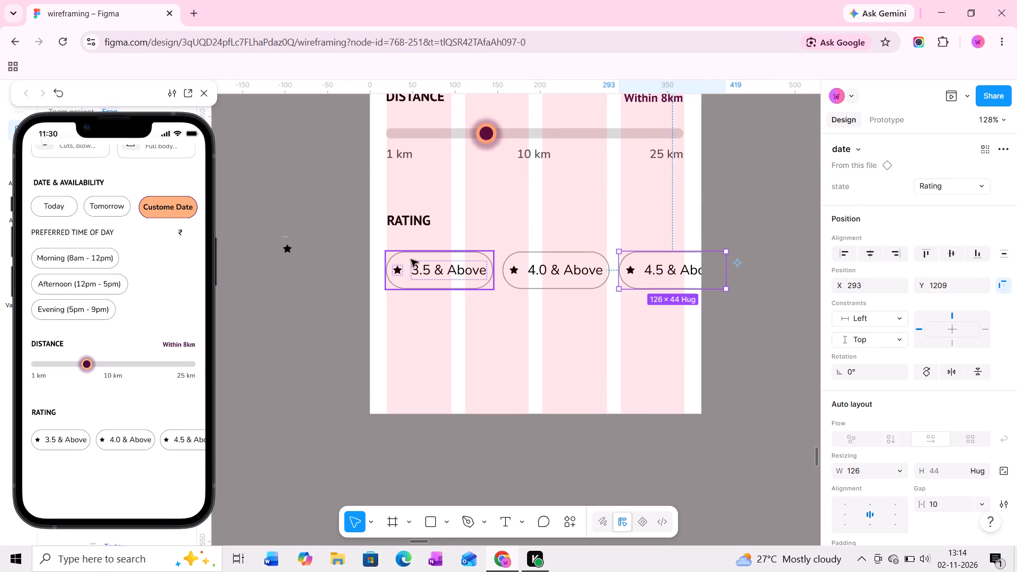
left_click(528, 264, "shift")
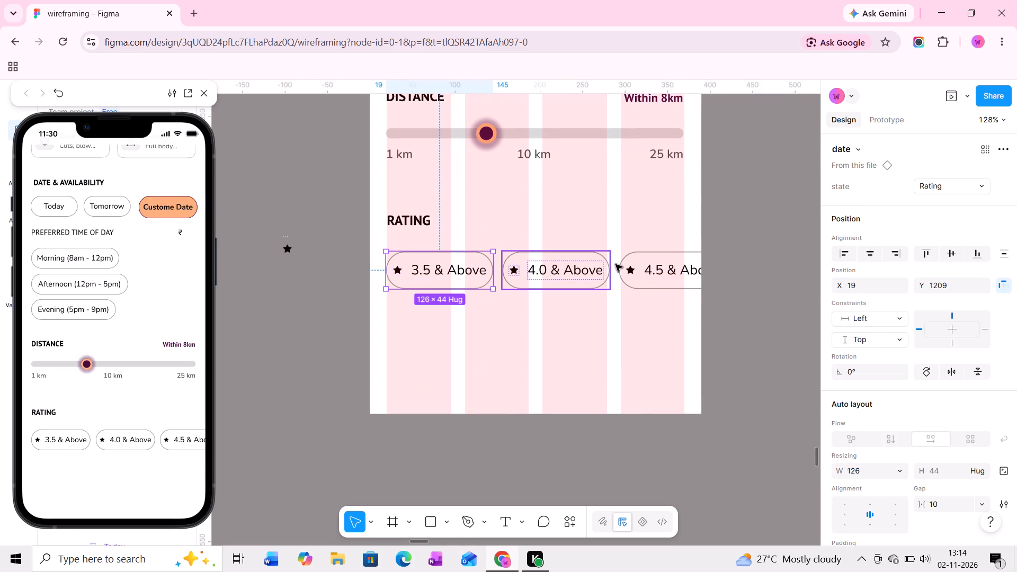
left_click(623, 265, "shift")
left_click_drag(573, 268, 572, 264)
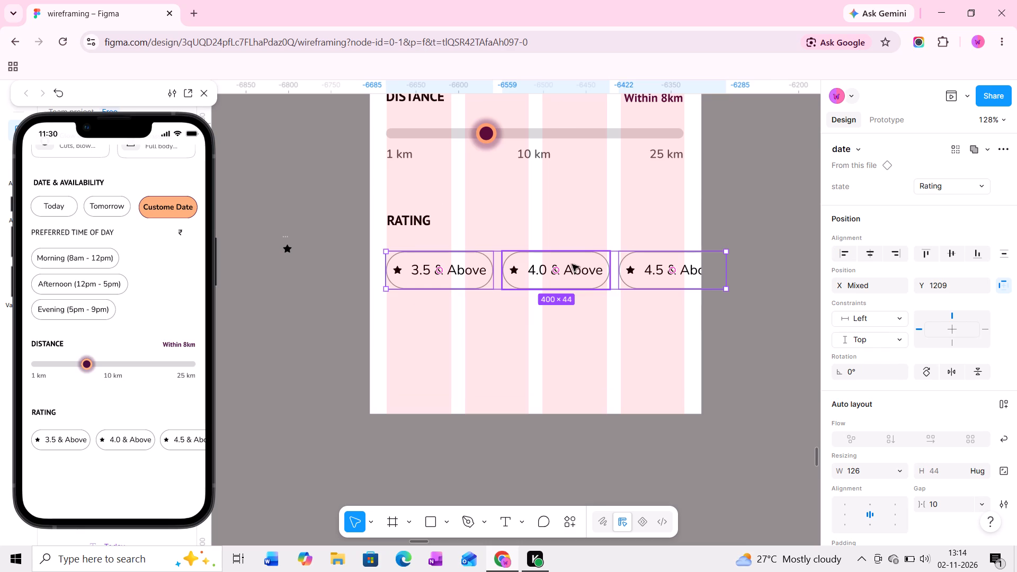
left_click_drag(572, 264, 571, 262)
Delete the stray 12 × 12 star frame lying on the canvas closest to the filter screen's RATING section.
middle_click_drag(530, 296, 529, 271)
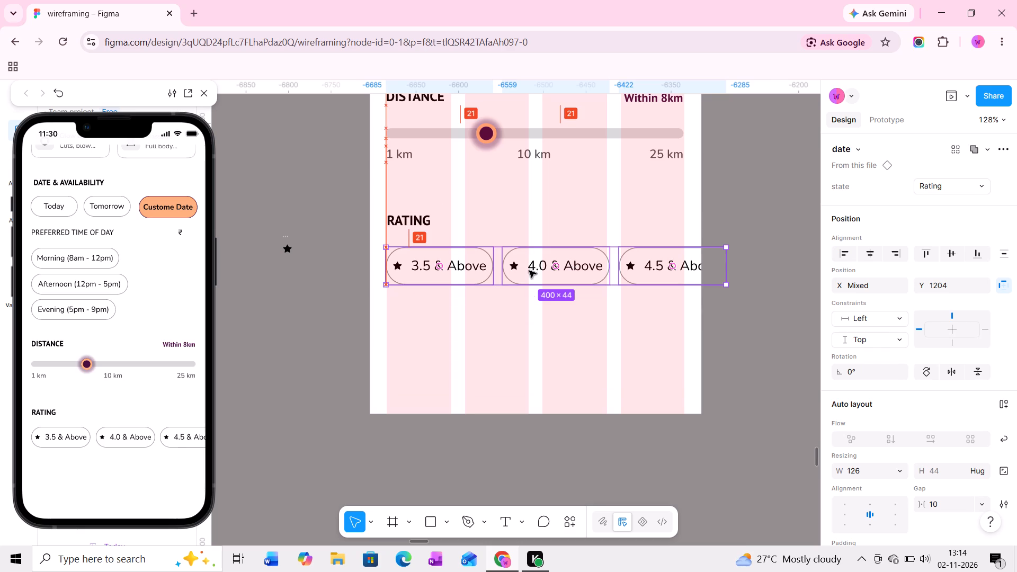
middle_click_drag(529, 271, 530, 251)
scroll(434, 281, "up", 6, "ctrl")
middle_click_drag(433, 274, 433, 290)
left_click(247, 184)
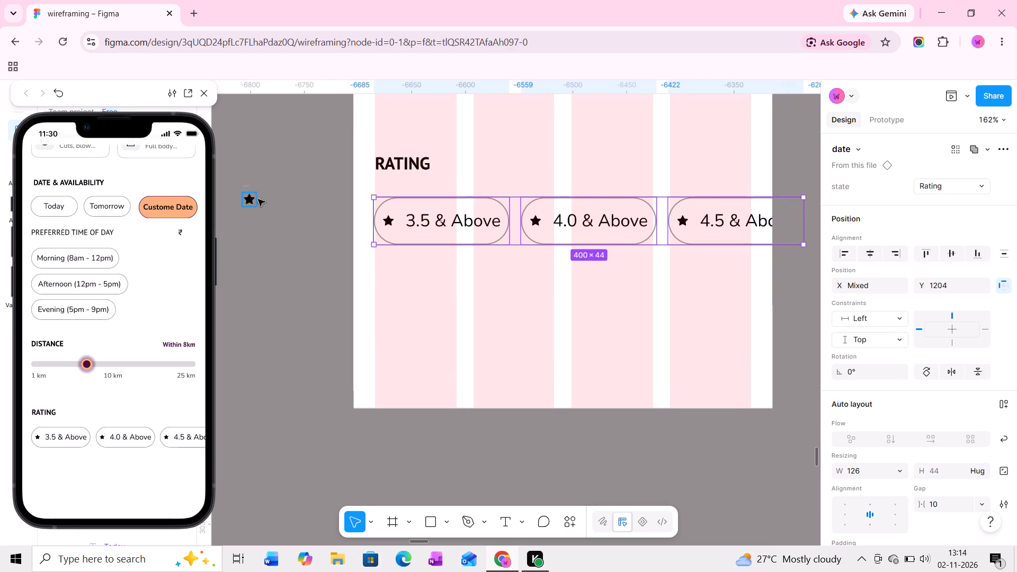
key("Delete")
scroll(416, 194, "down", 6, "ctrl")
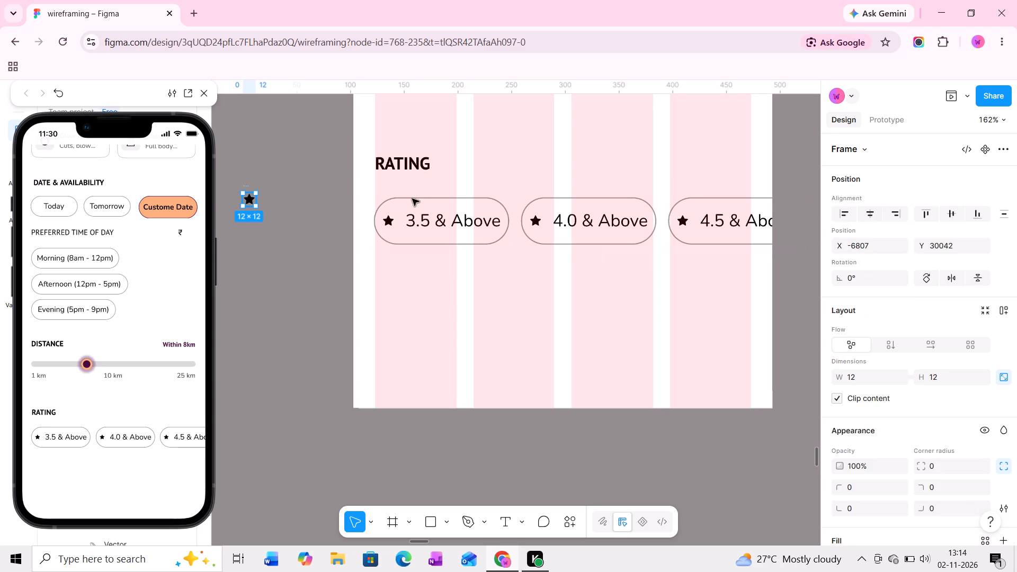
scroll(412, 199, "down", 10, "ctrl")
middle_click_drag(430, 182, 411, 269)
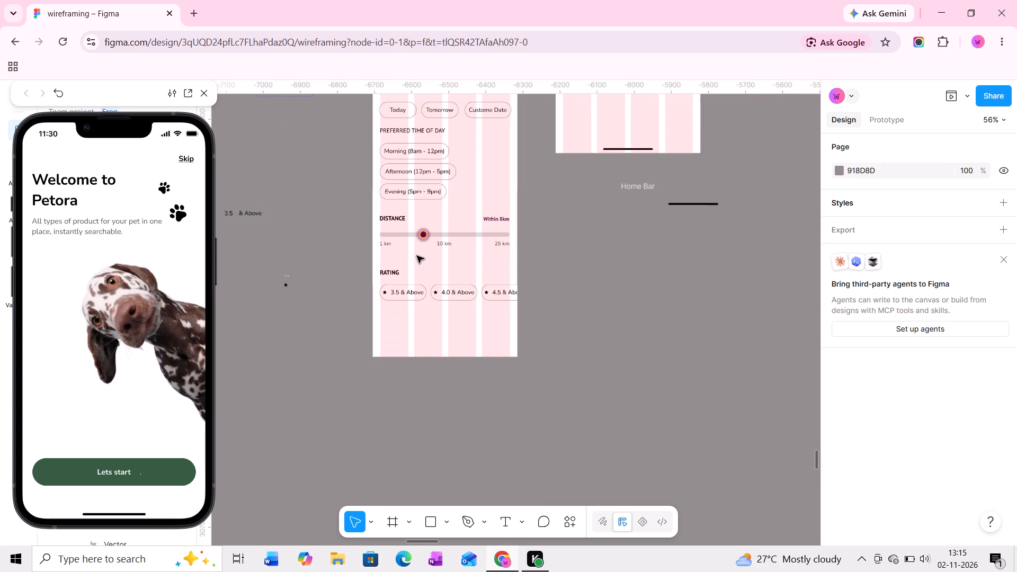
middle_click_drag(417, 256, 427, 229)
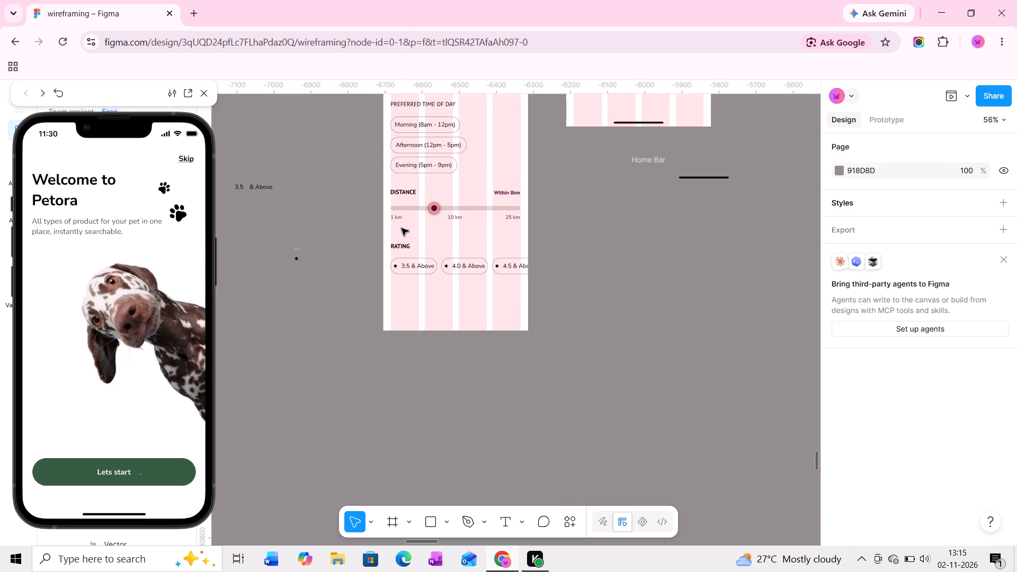
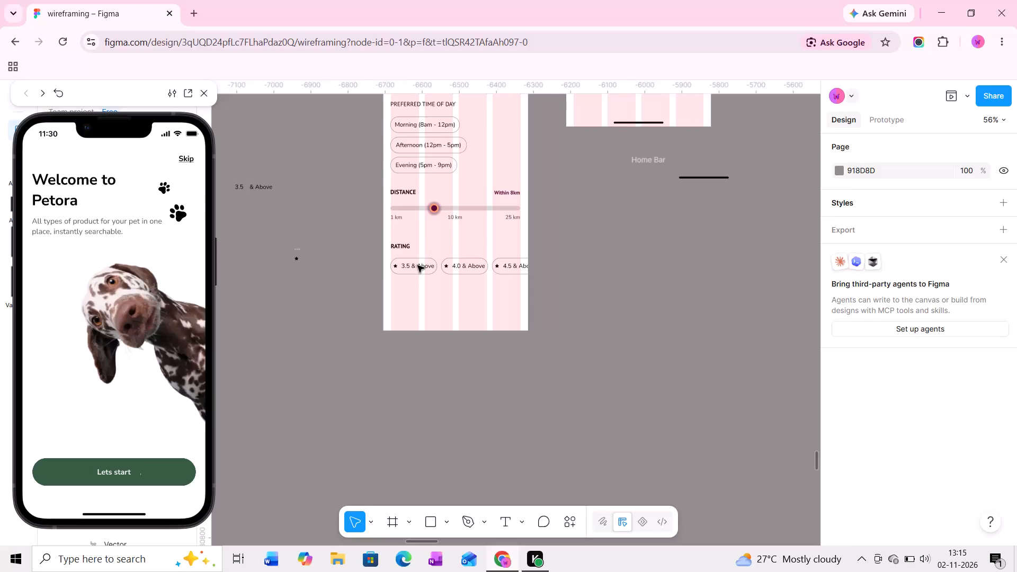
Examine the three RATING chips up close, checking their spacing and fit within the filter screen's frame.
scroll(412, 272, "up", 4, "ctrl")
middle_click_drag(404, 296, 425, 225)
scroll(424, 230, "up", 5, "ctrl")
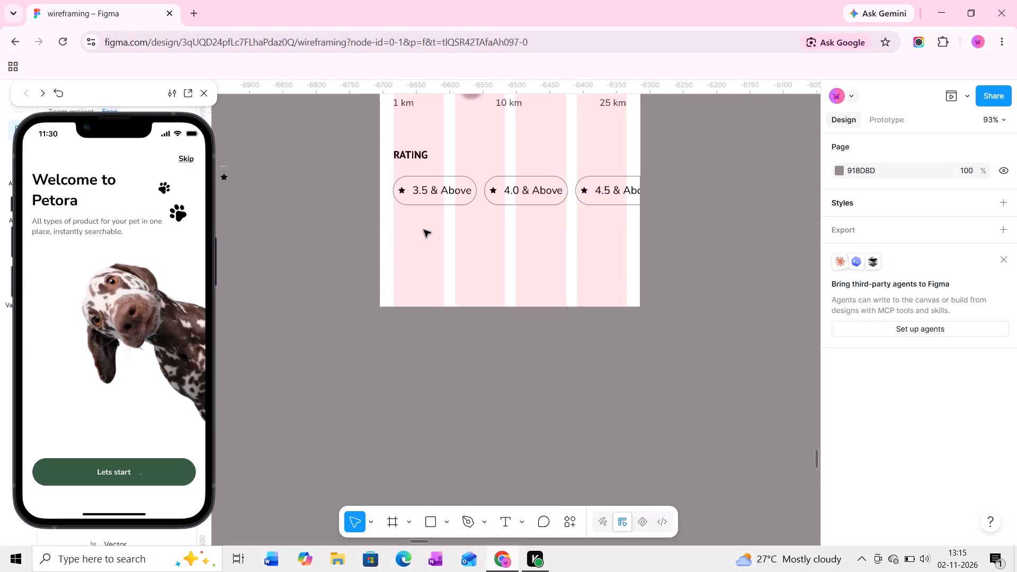
scroll(424, 233, "up", 5, "ctrl")
middle_click_drag(426, 233, 390, 230)
left_click(398, 244, "ctrl")
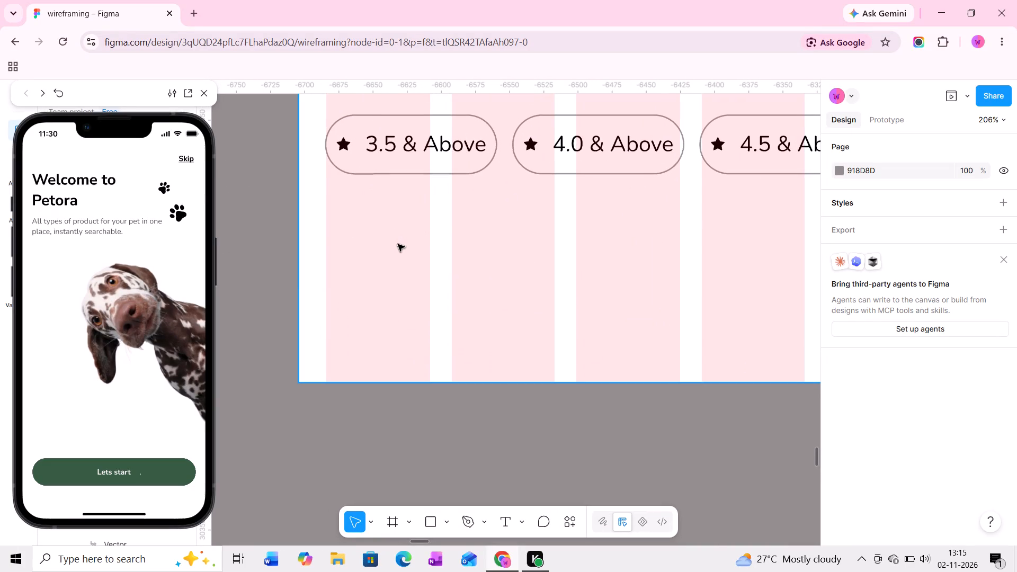
middle_click_drag(421, 241, 386, 228)
middle_click_drag(454, 225, 441, 225)
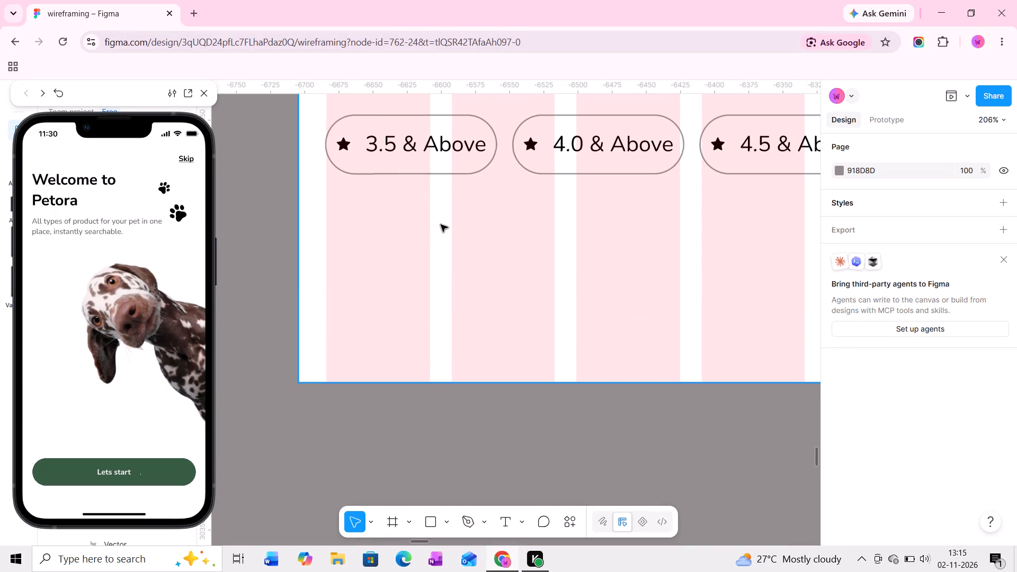
middle_click_drag(427, 187, 393, 290)
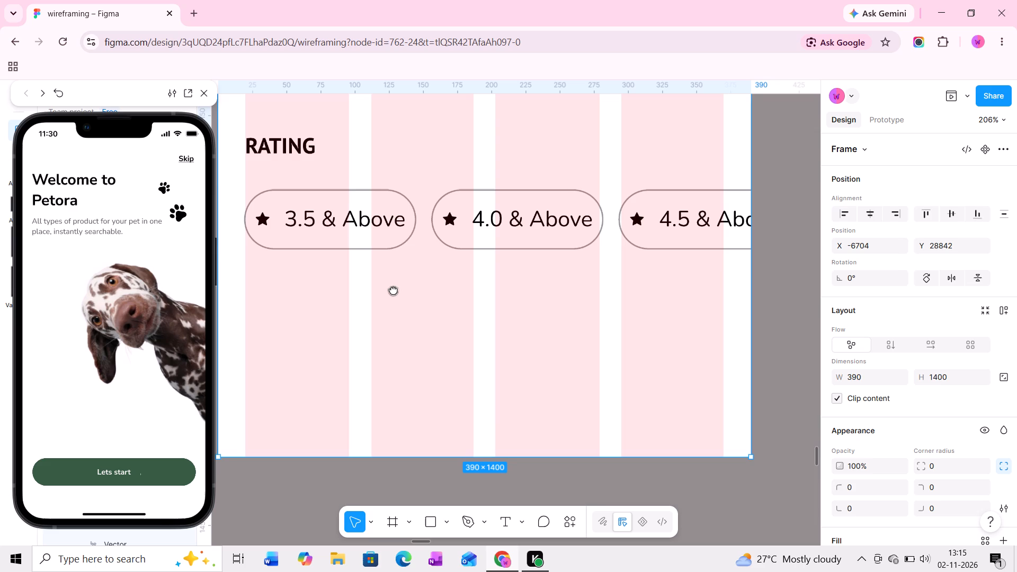
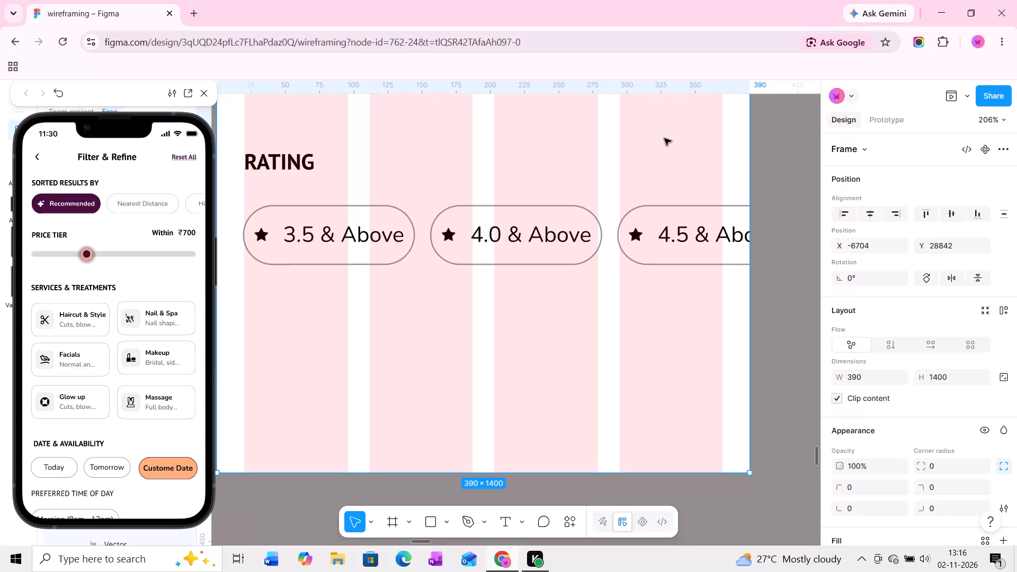
Review the Filter & Refine preview down to the RATING chips and the empty space below them in the frame.
middle_click_drag(430, 327, 453, 309)
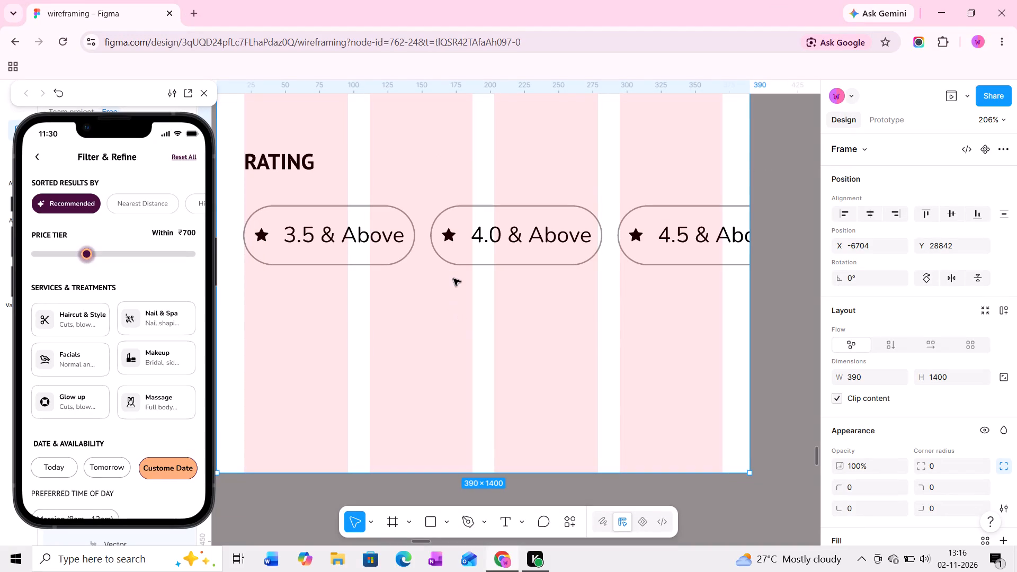
middle_click_drag(447, 303, 435, 293)
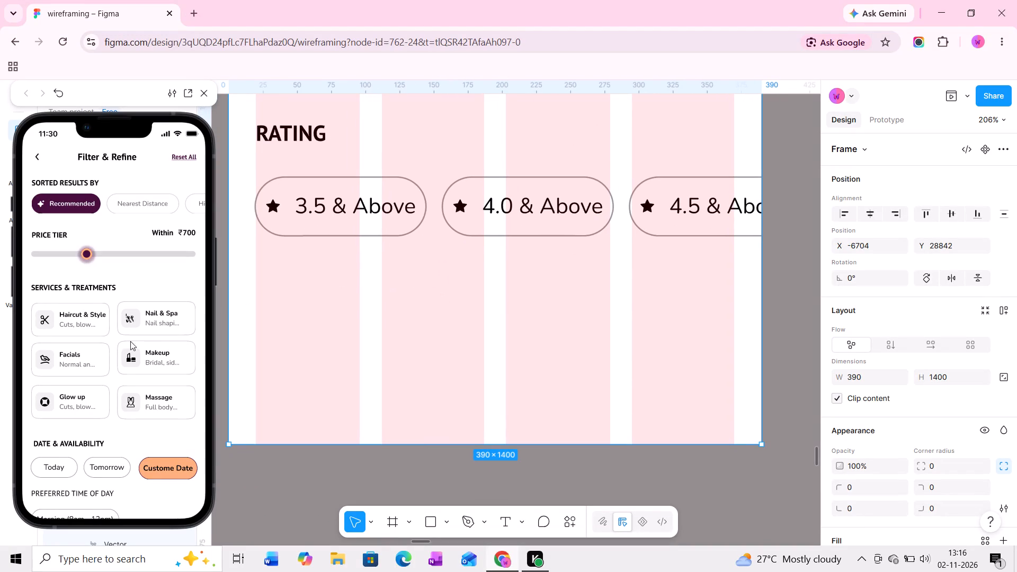
scroll(106, 351, "down", 10)
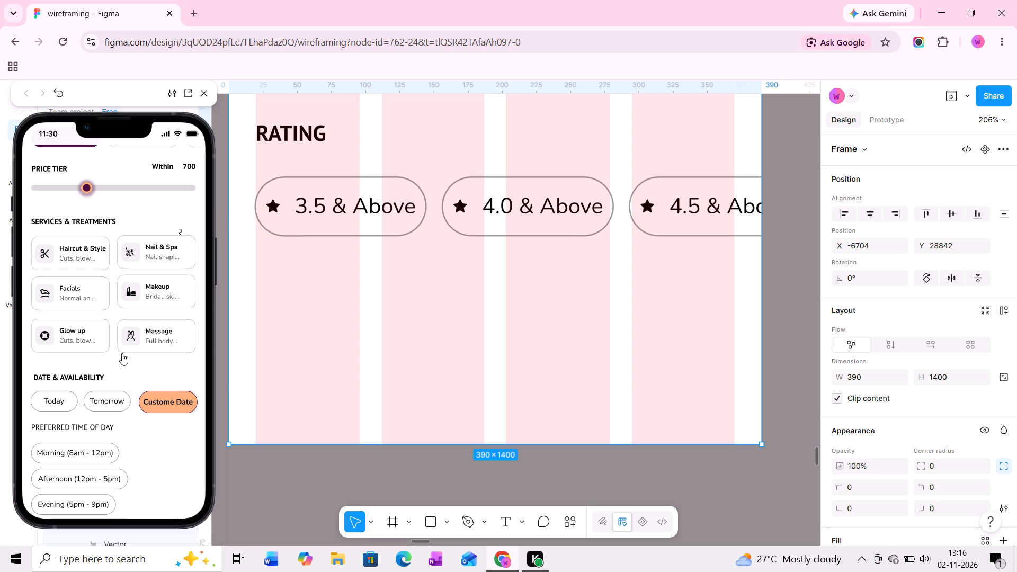
middle_click_drag(423, 277, 420, 242)
middle_click_drag(422, 260, 422, 237)
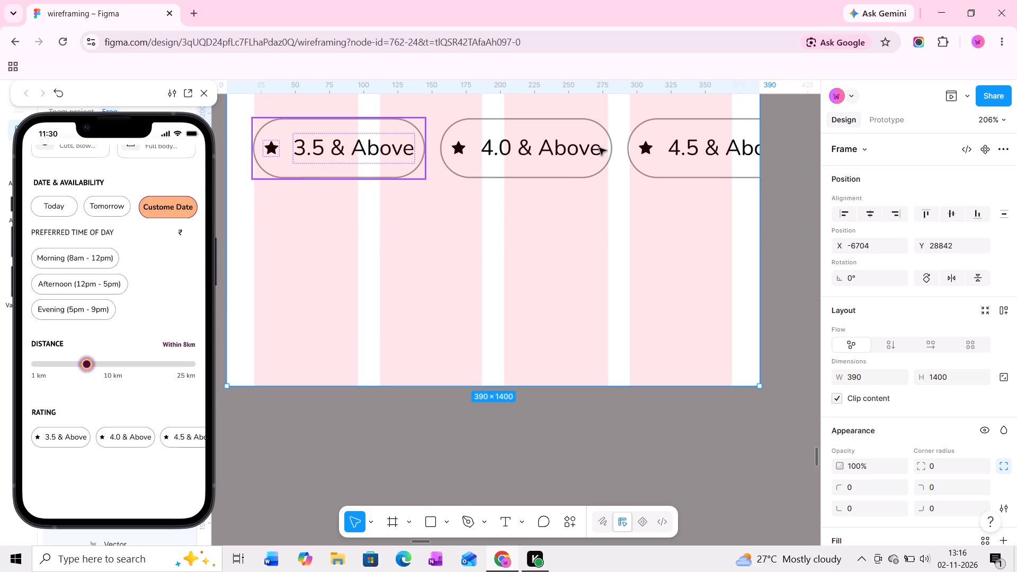
middle_click_drag(347, 273, 350, 268)
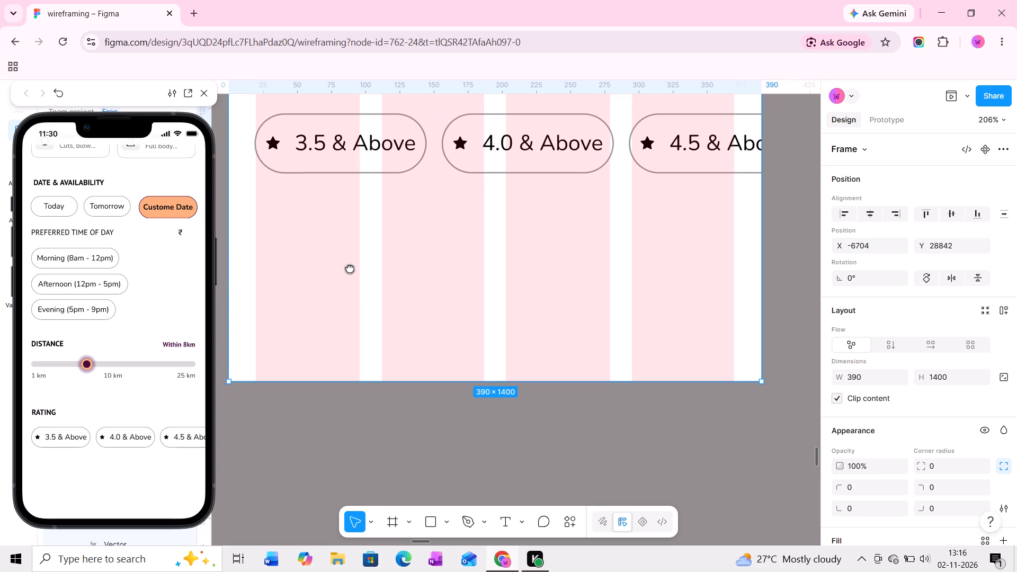
middle_click_drag(341, 219, 343, 283)
Close the prototype preview and duplicate the RATING heading below the rating chips, at about X 20, Y 1298.
left_click(300, 148)
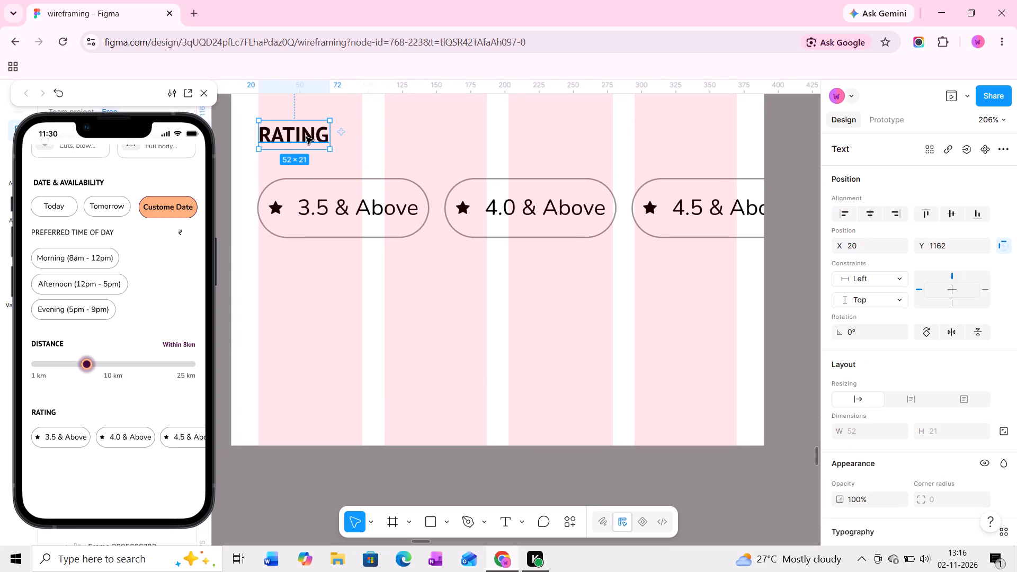
left_click(204, 92)
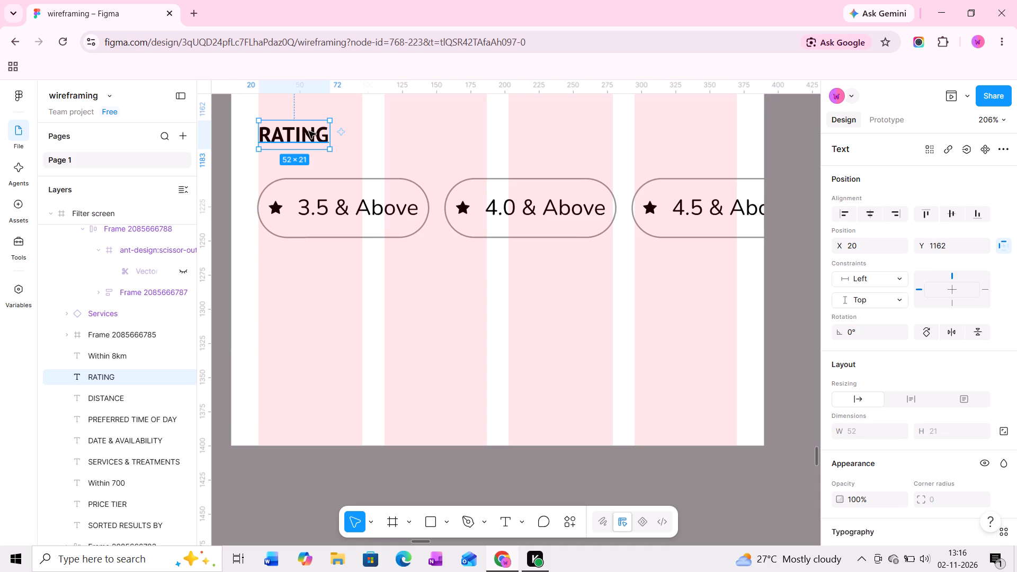
left_click_drag(309, 131, 308, 319, "alt")
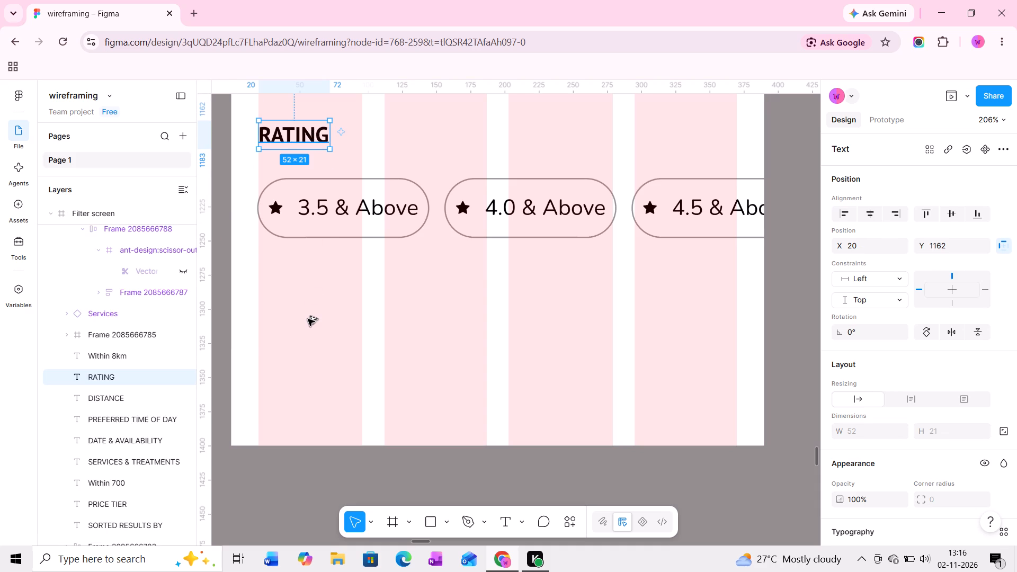
left_click_drag(308, 319, 308, 316, "alt")
Replace the duplicated heading's text with "AMENTIES &".
double_click(308, 316)
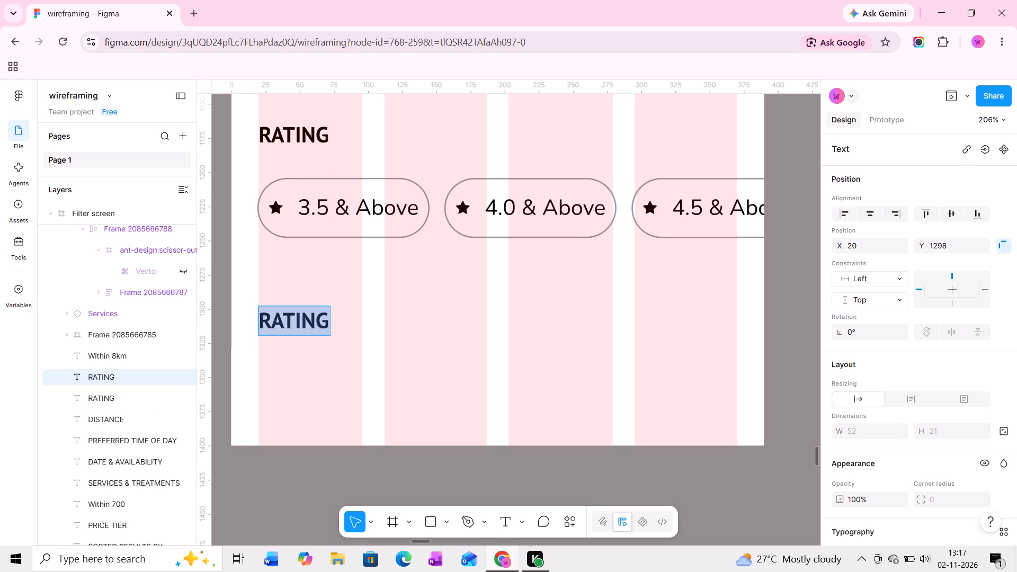
type("Am")
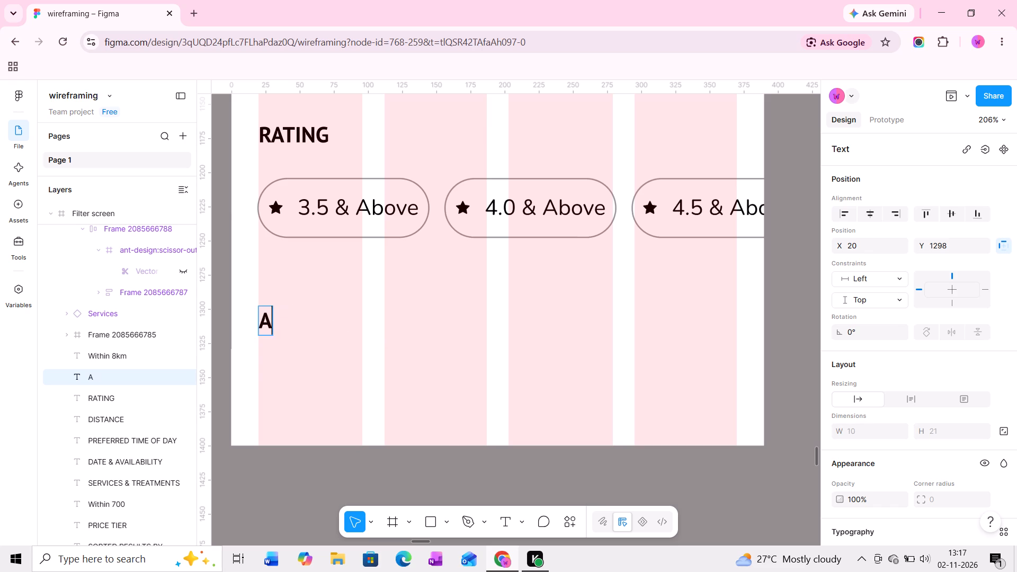
key("m")
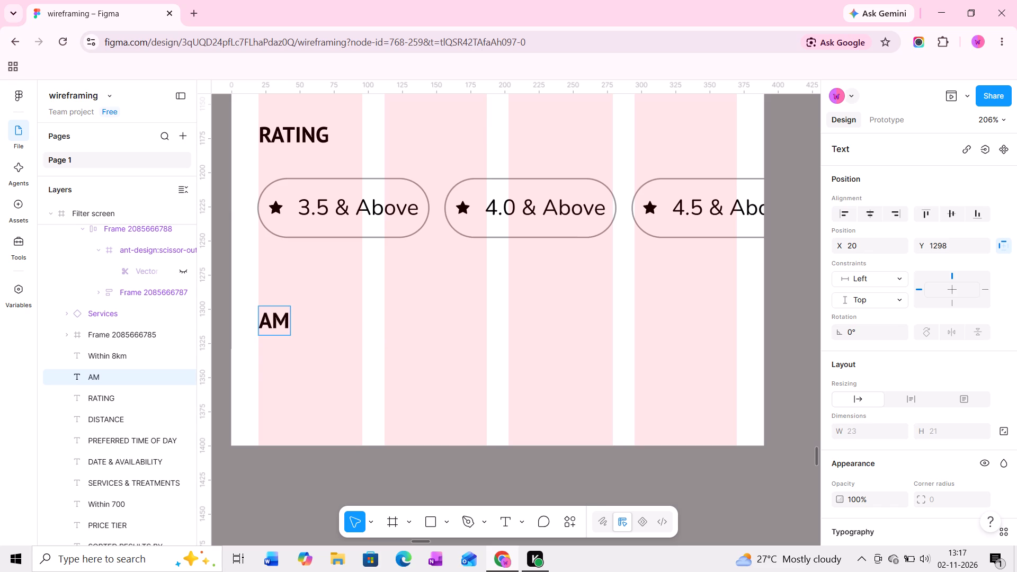
type("ENTI")
type("ES")
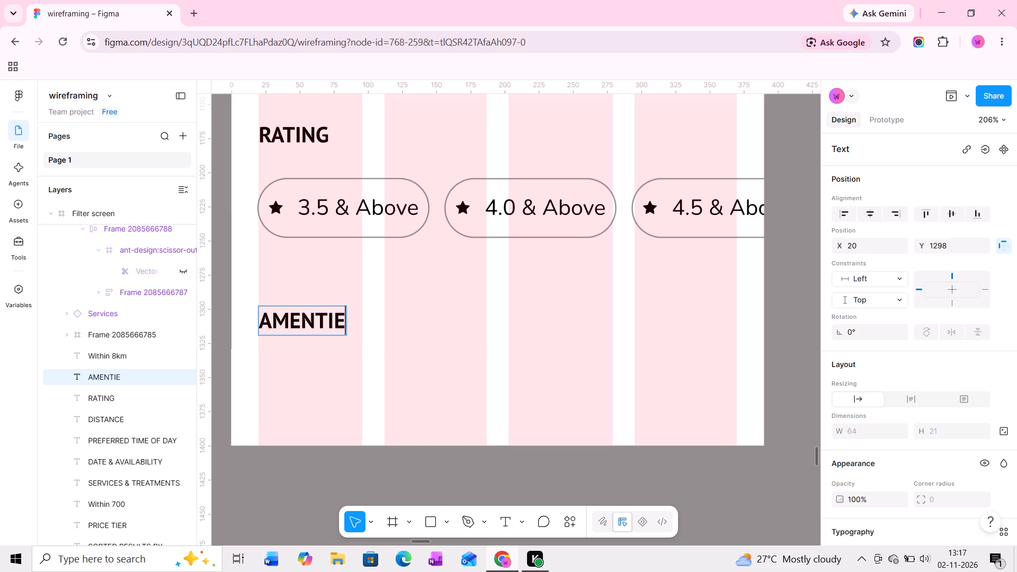
key("space")
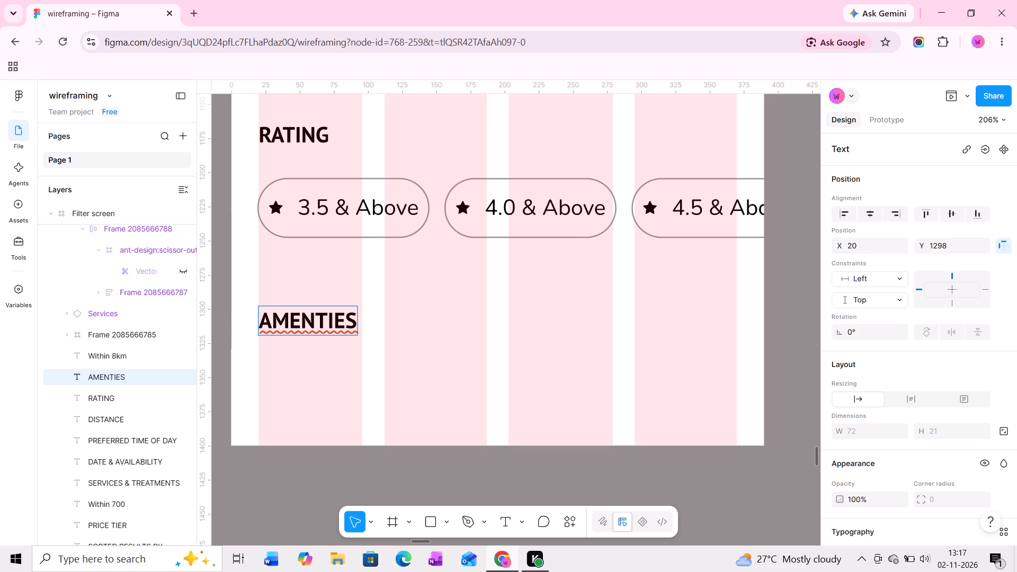
type("&")
key("space")
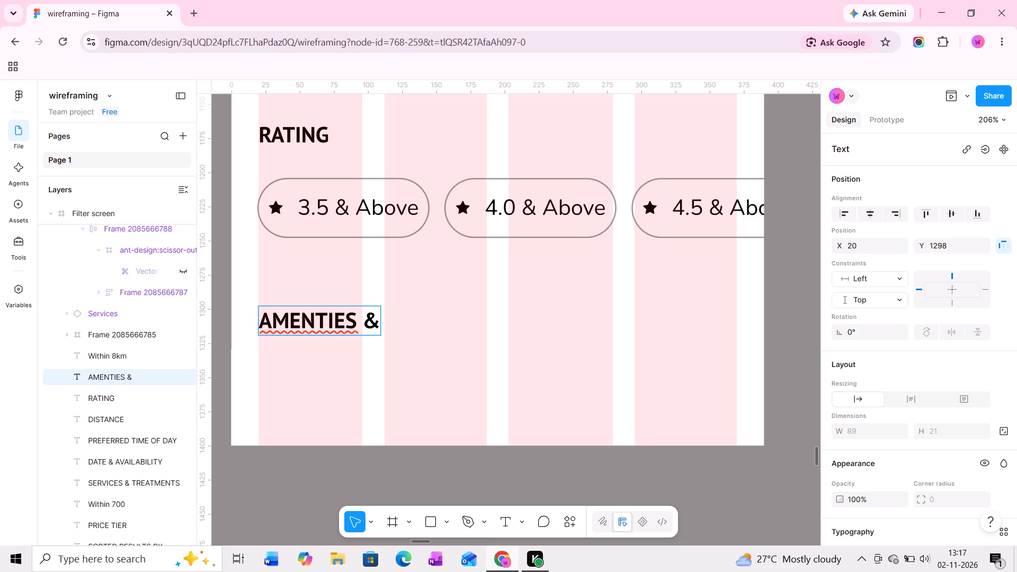
Insert an "I" between the E and N of the new heading's first word, spelling it "AMEINTIES".
key("Left")
key("Left")
key("Left")
key("Left")
key("Left")
key("Left")
key("Left")
key("Left")
key("i")
Append "PERKS" after the ampersand so the heading reads "AMEINTIES & PERKS".
key("Right")
key("Right")
key("Right")
key("Right")
key("Right")
key("Right")
key("Right")
key("space")
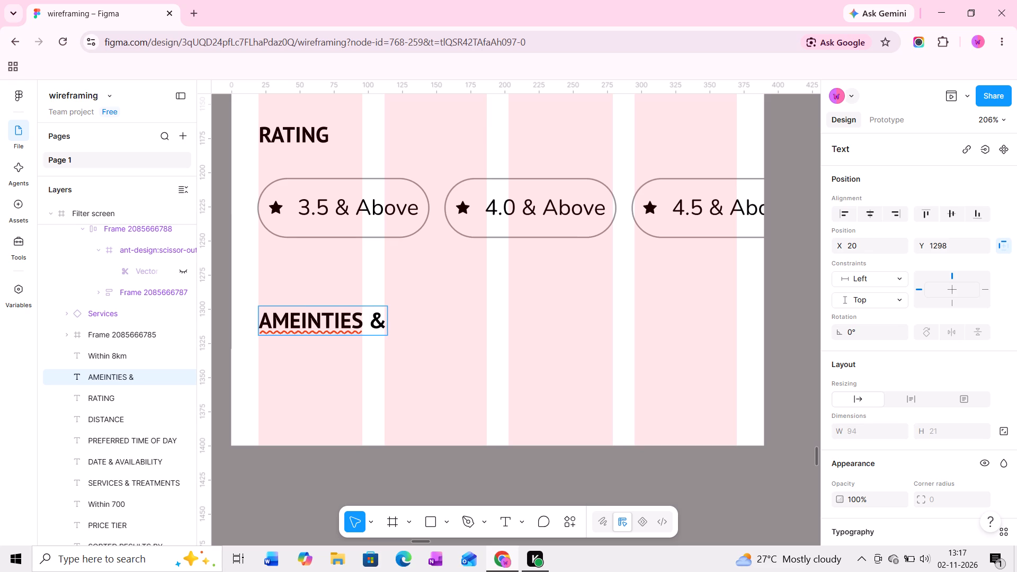
type("PERKS")
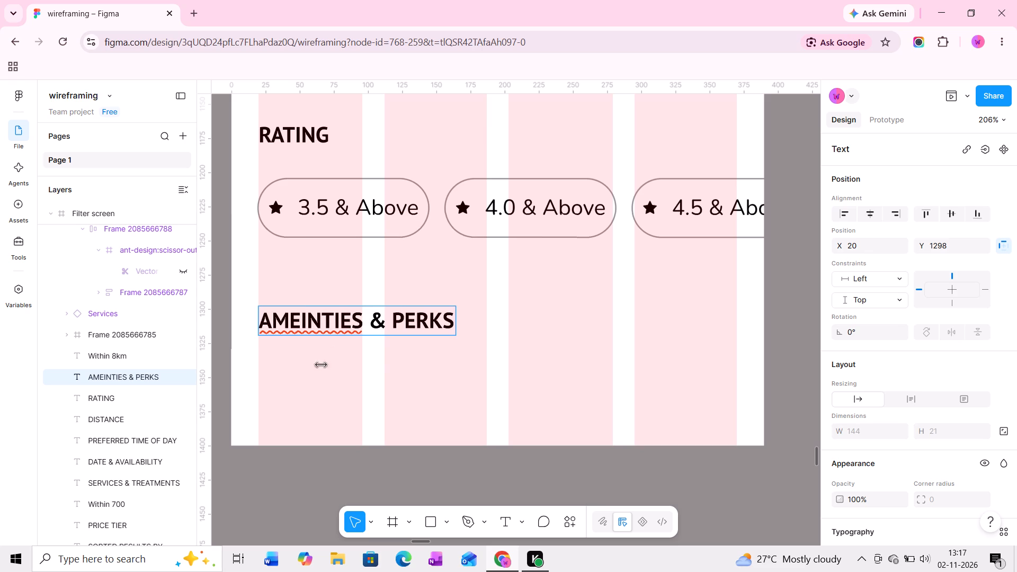
left_click(386, 357)
Extend the bottom edge of the Filter screen frame to a height of about 1505.
middle_click_drag(387, 357, 411, 348)
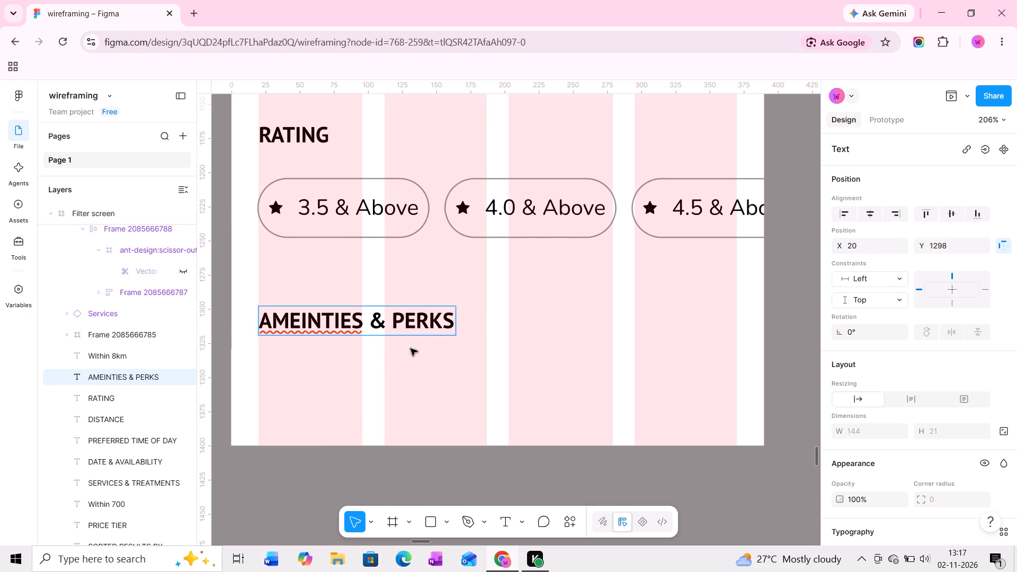
middle_click_drag(411, 348, 457, 327)
middle_click_drag(458, 341, 454, 292)
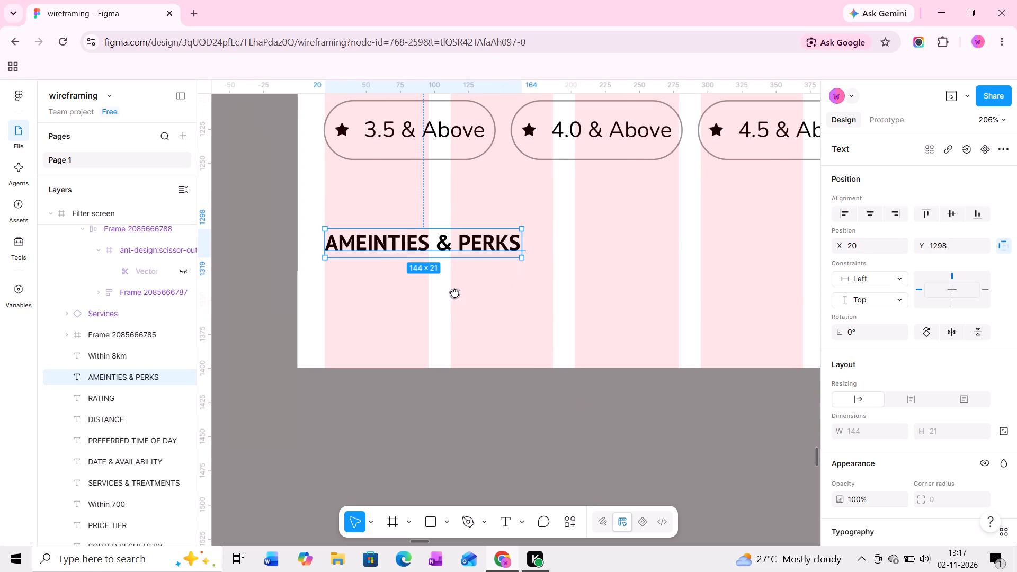
scroll(454, 292, "down", 2, "ctrl")
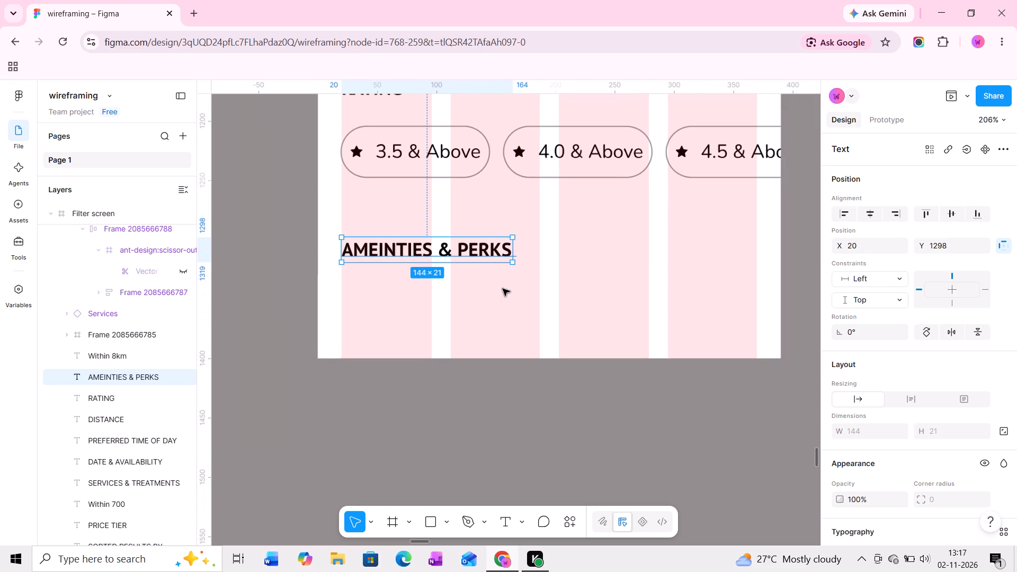
left_click(504, 289, "ctrl")
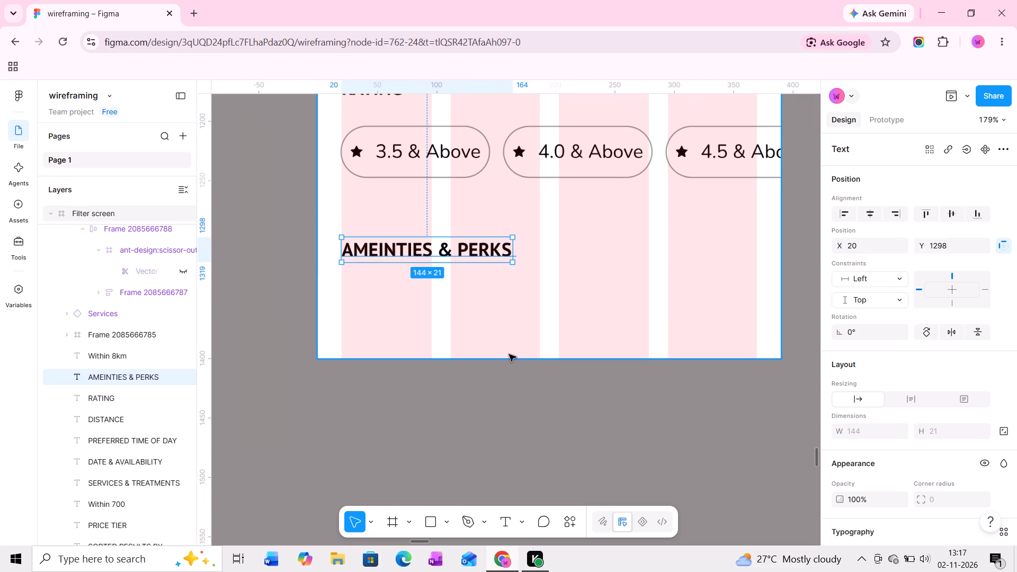
left_click_drag(509, 359, 505, 444)
middle_click_drag(408, 324, 398, 307)
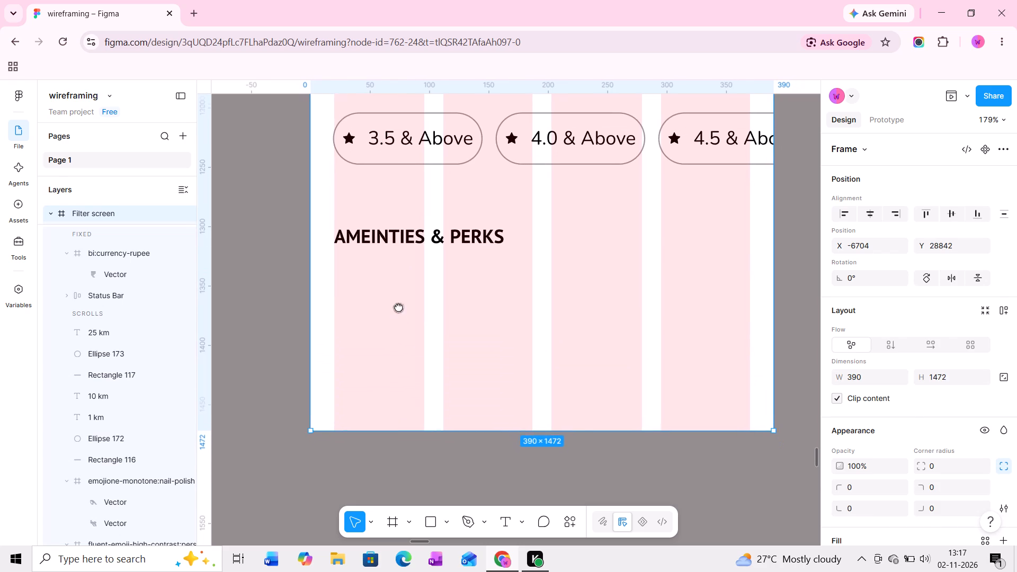
middle_click_drag(398, 307, 398, 306)
left_click_drag(482, 426, 484, 464)
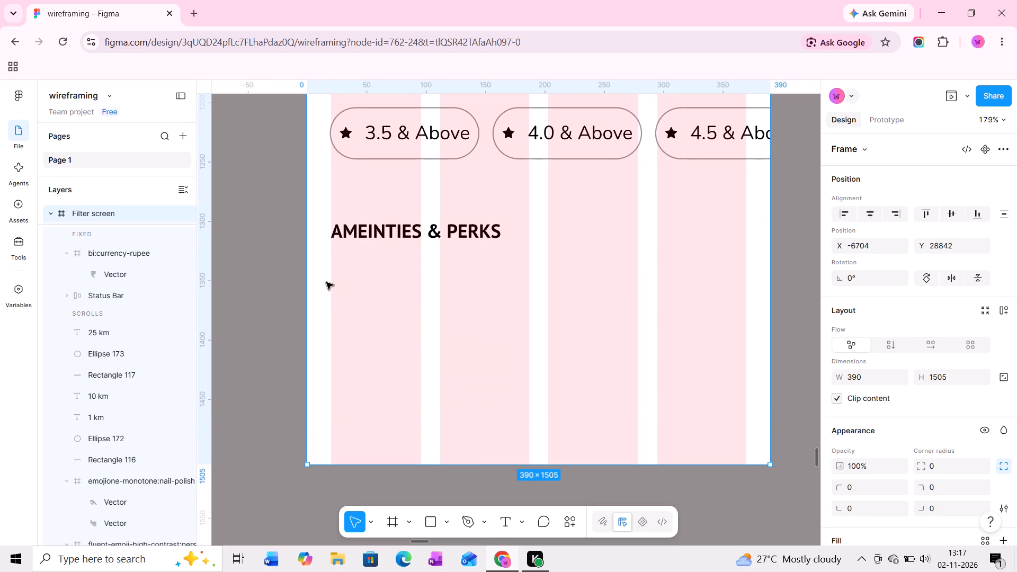
Add a text label reading "Complimentary Drinks" below the AMEINTIES & PERKS heading, at about X 33, Y 1351.
key("t")
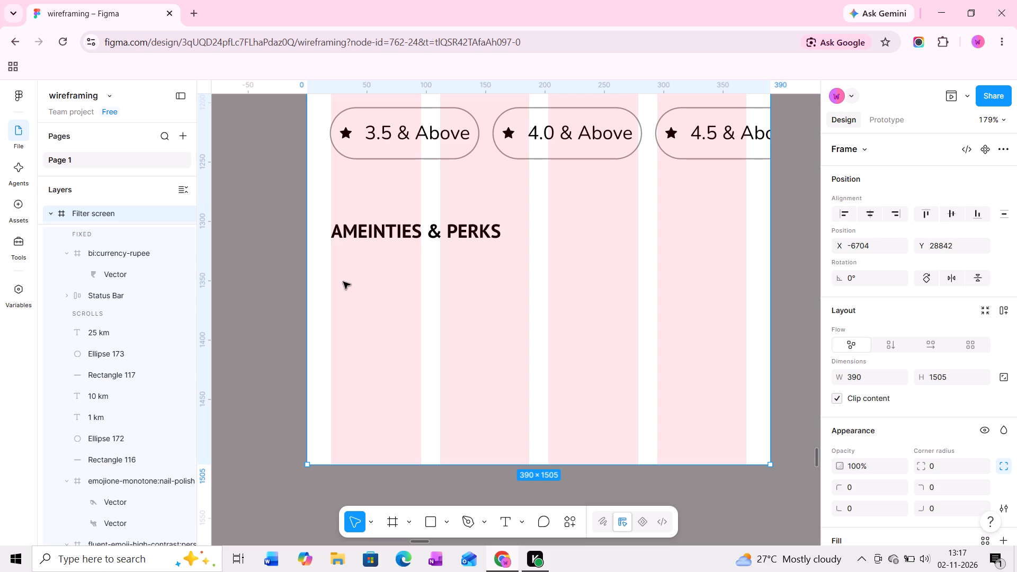
left_click(345, 282)
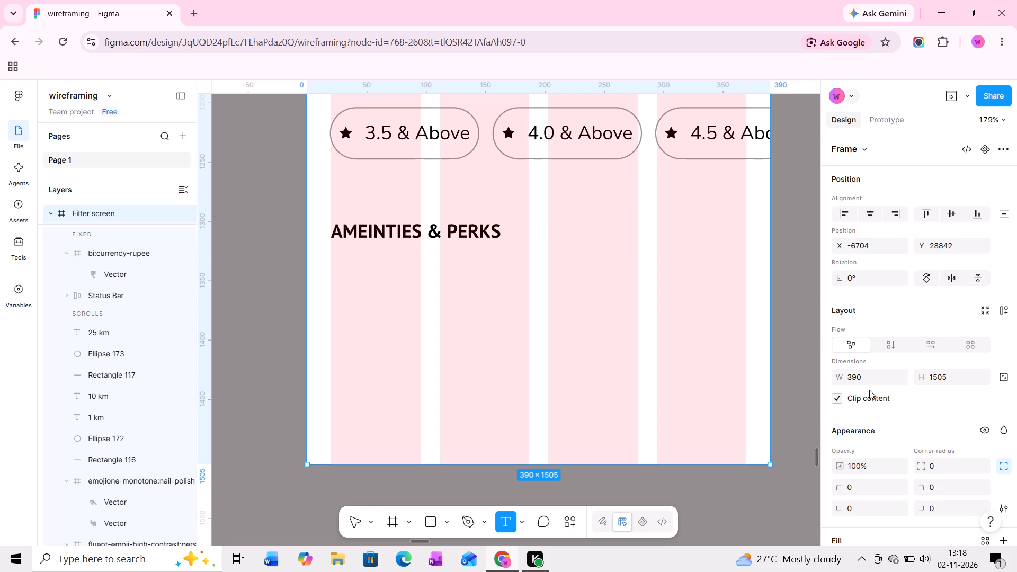
scroll(535, 292, "down", 5, "ctrl")
middle_click(532, 301)
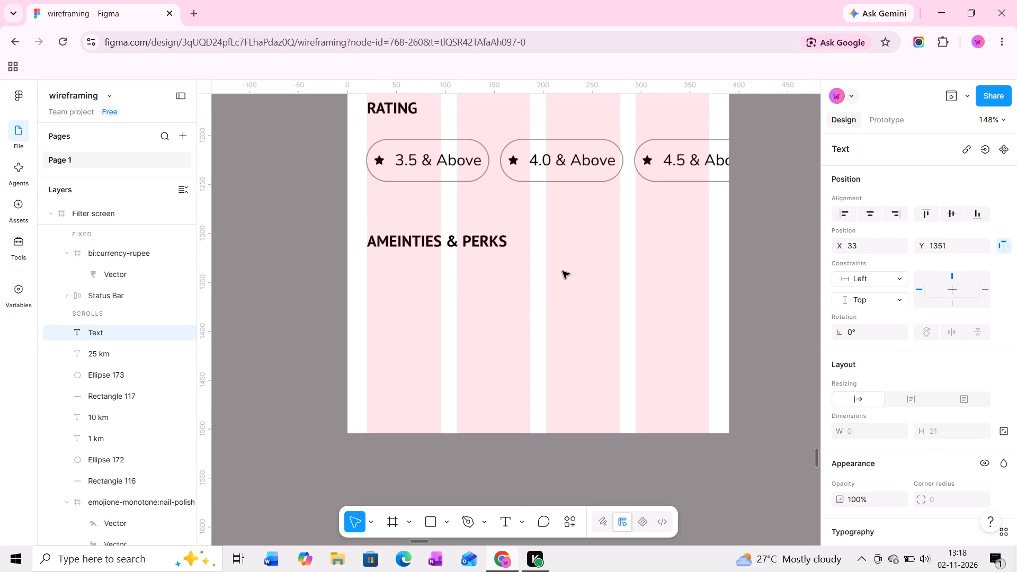
scroll(358, 309, "up", 7, "ctrl")
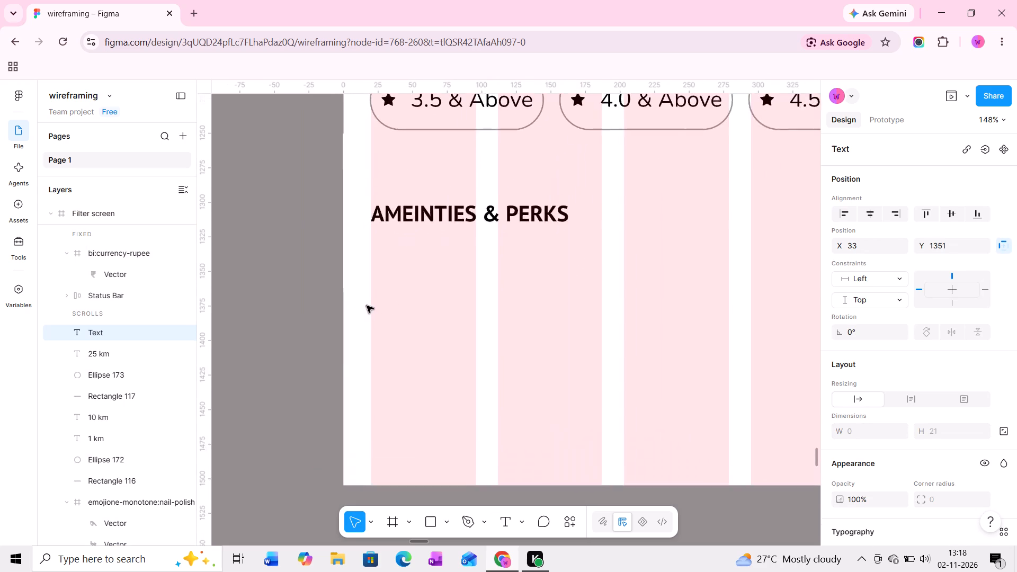
scroll(367, 306, "up", 4, "ctrl")
middle_click_drag(399, 291, 355, 296)
middle_click_drag(370, 294, 360, 298)
scroll(360, 298, "down", 4, "ctrl")
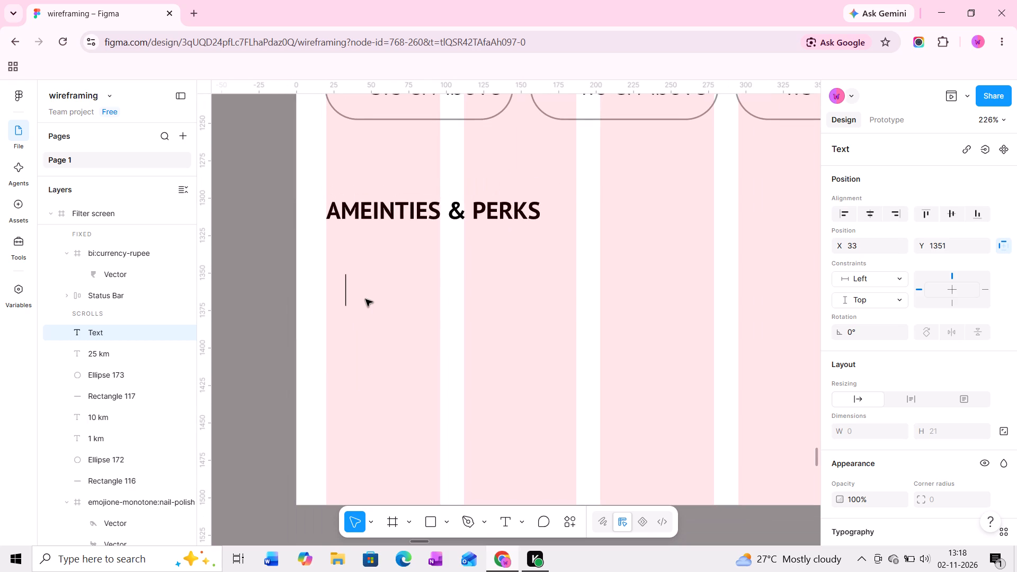
key("shift+c")
type("om")
type("plimen")
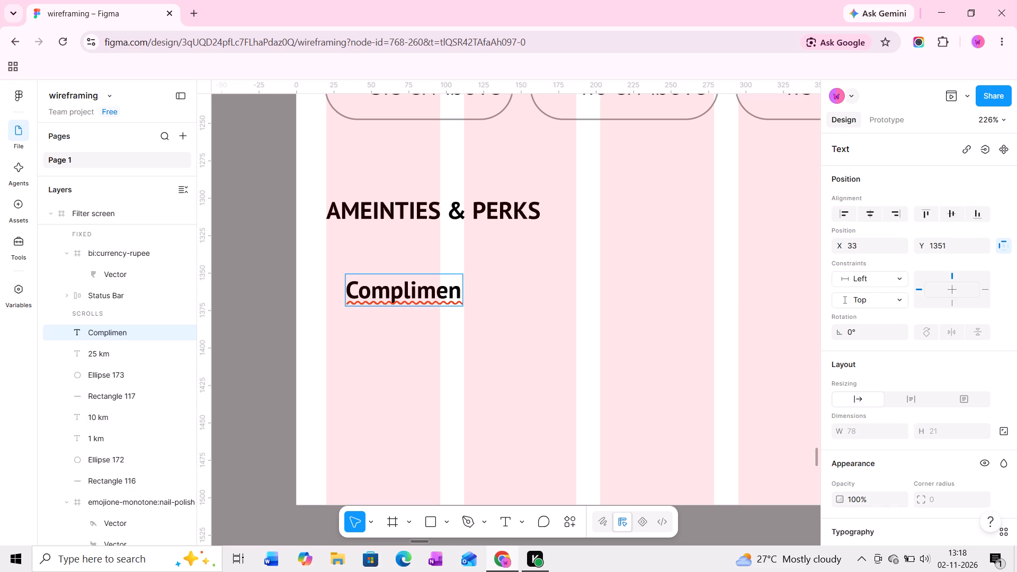
type("taru")
key("BackSpace")
type("y")
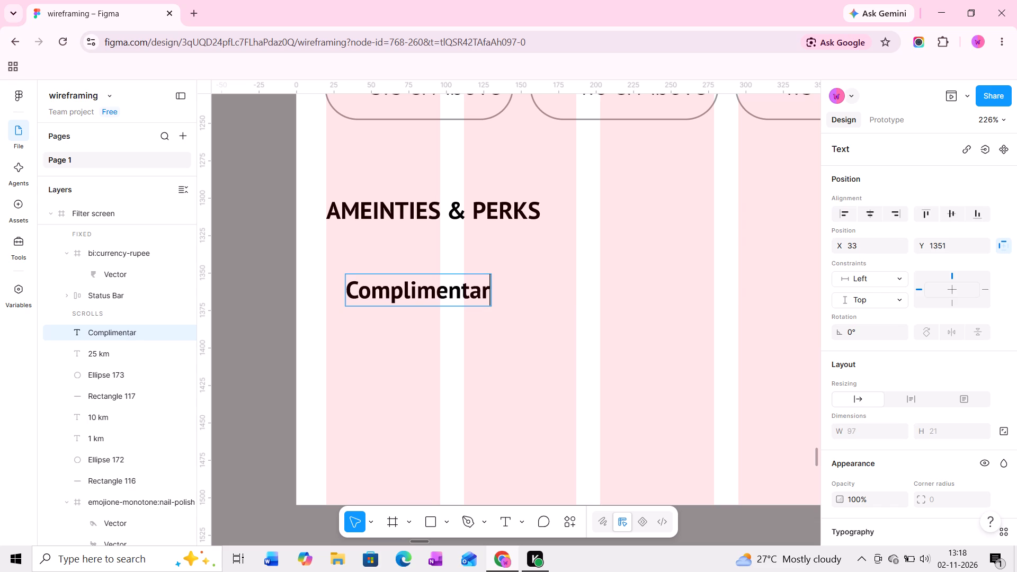
key("space")
key("shift+d")
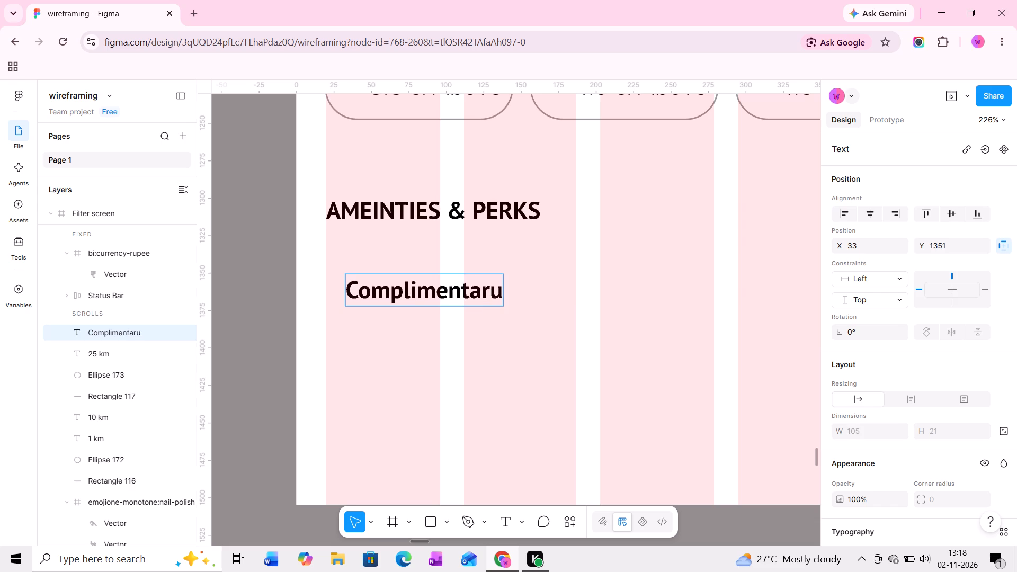
type("rinks")
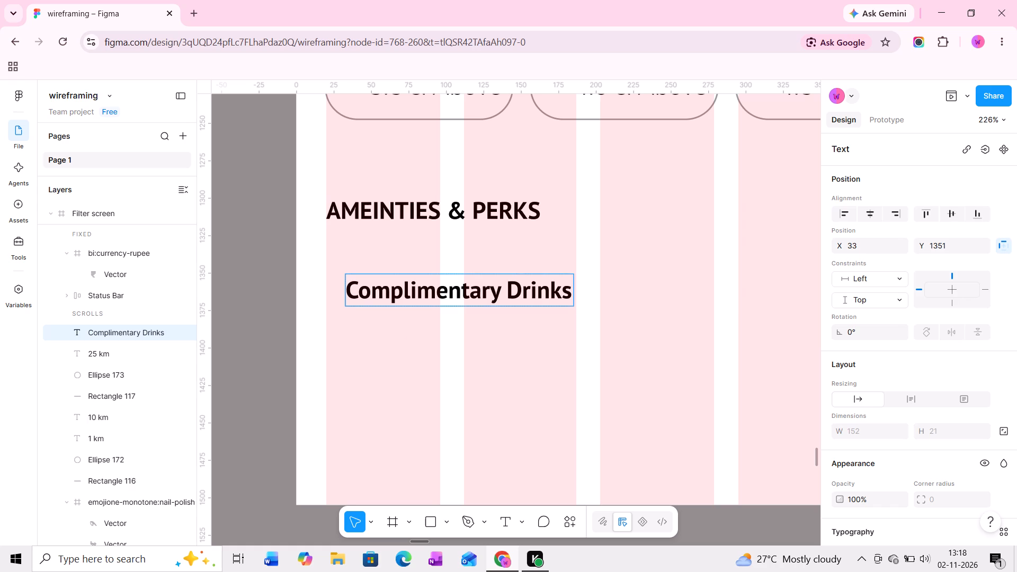
left_click(390, 333)
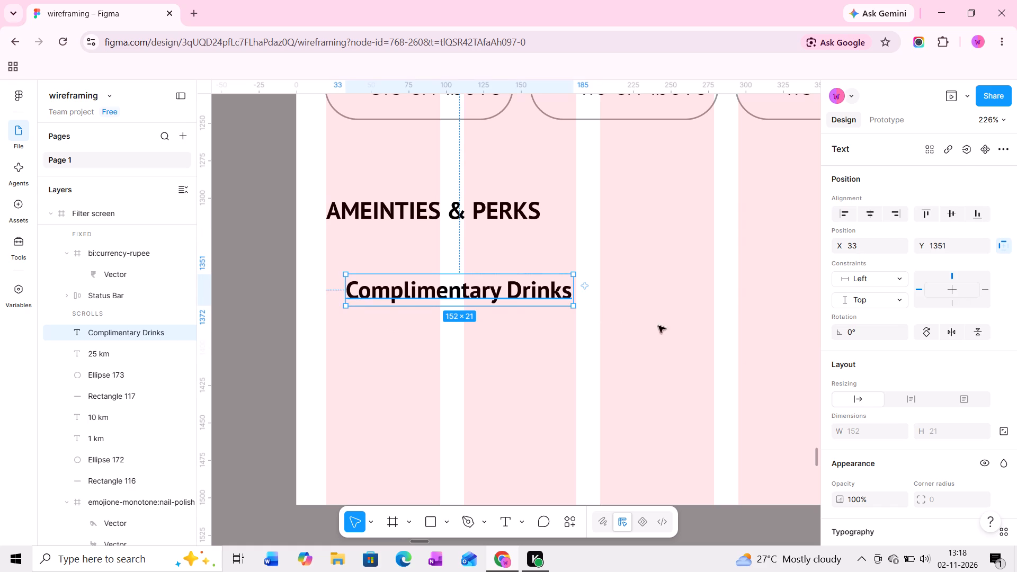
Duplicate the Complimentary Drinks label directly below it at about X 32, Y 1372, and change the copy's text to "Free Parking".
left_click_drag(456, 297, 454, 327, "alt")
double_click(454, 327, "alt")
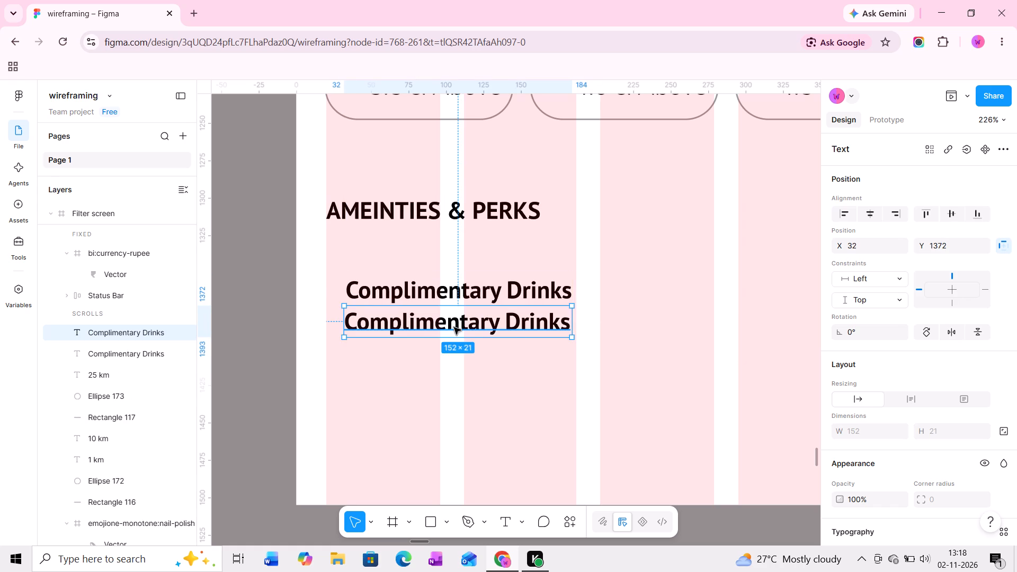
type("Free Parking")
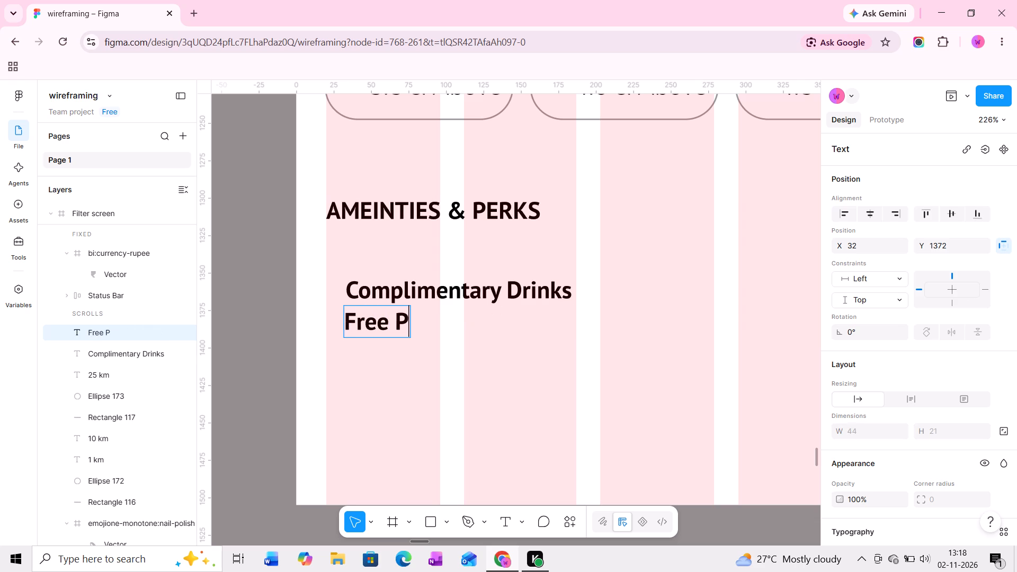
left_click(411, 371)
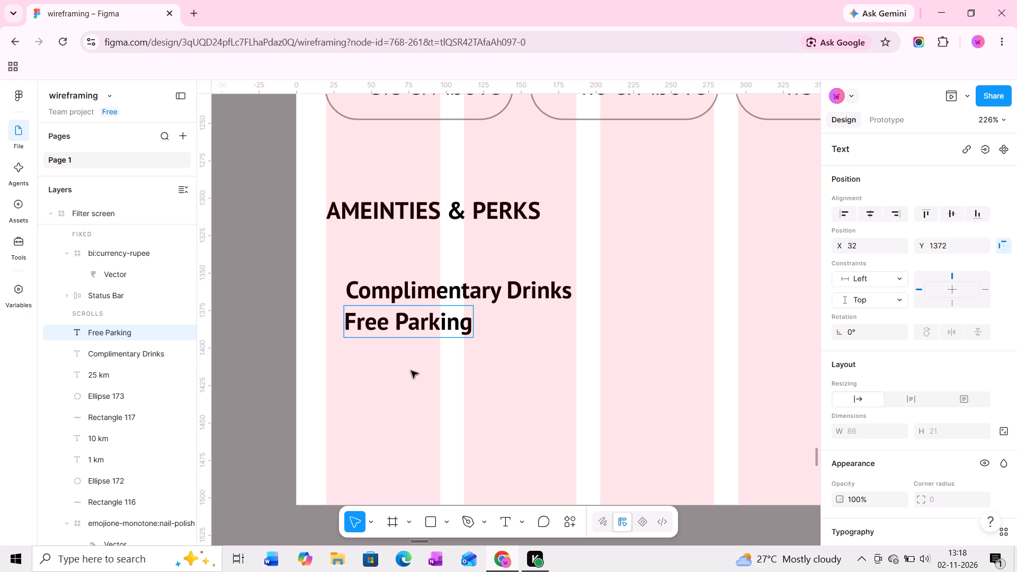
Duplicate the Free Parking label below it at about Y 1398 and change the copy's text to "Cruelty-Free Products".
left_click_drag(401, 327, 399, 366, "alt")
double_click(399, 366)
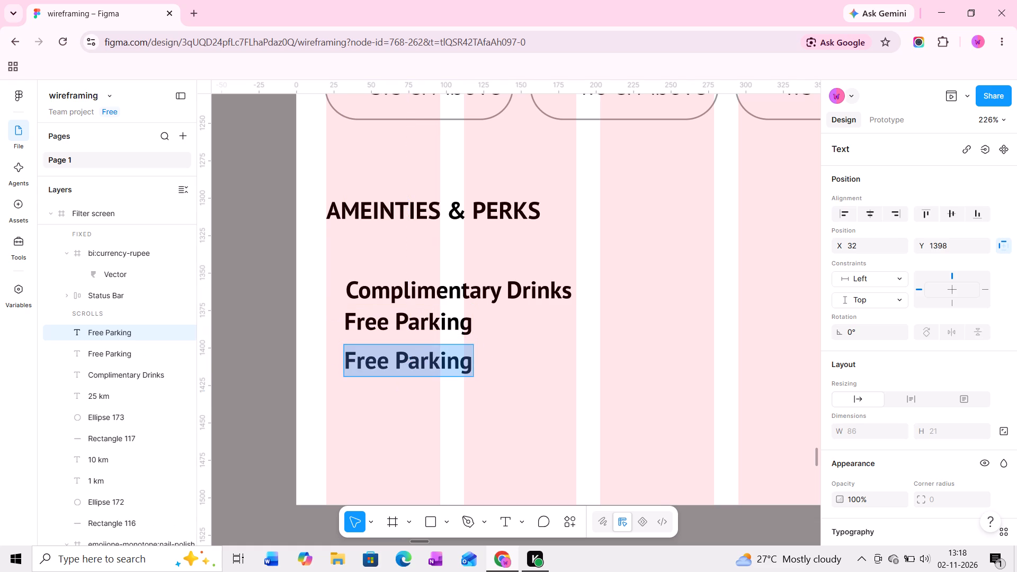
key("shift+c")
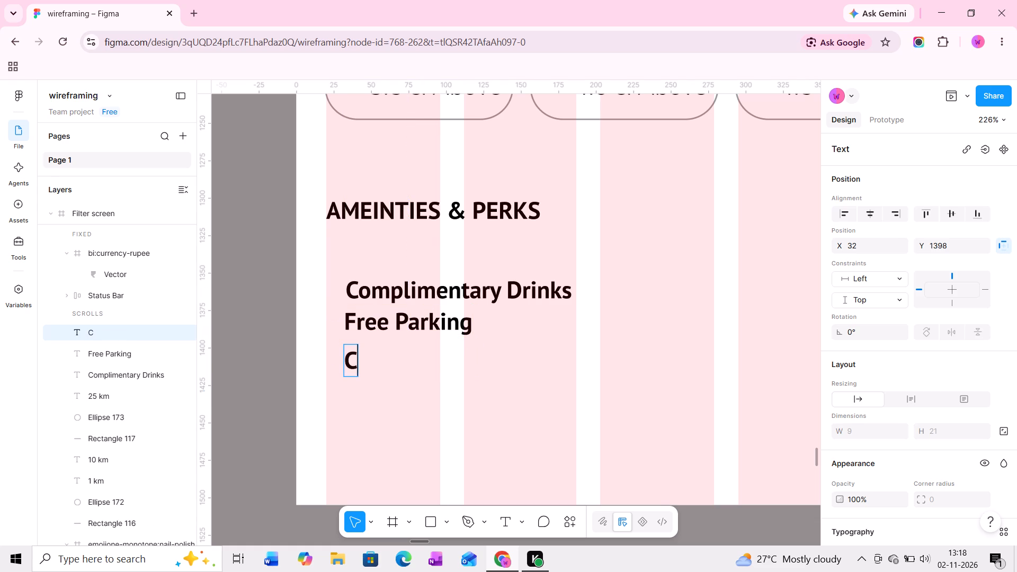
type("re")
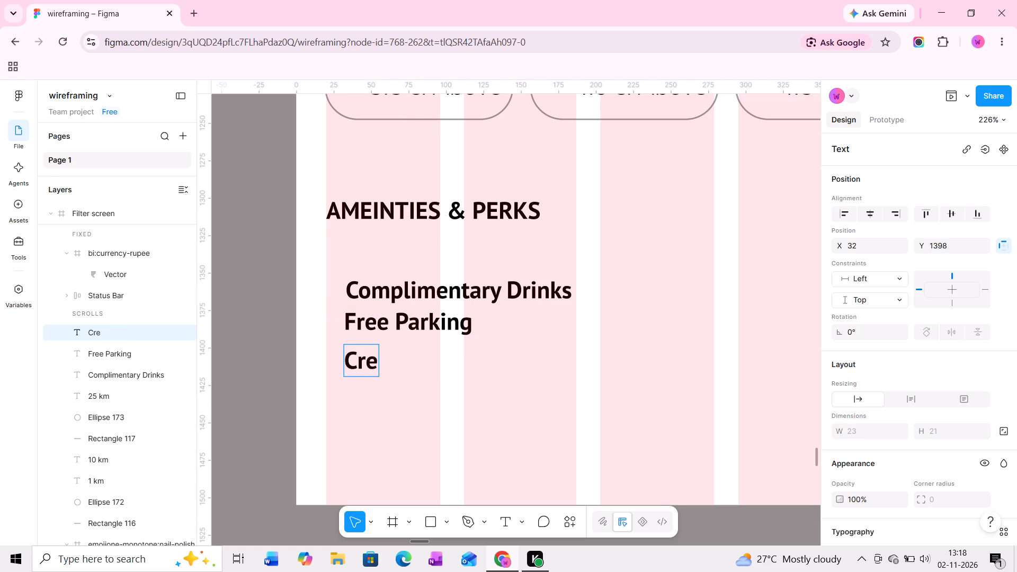
key("BackSpace")
key("u")
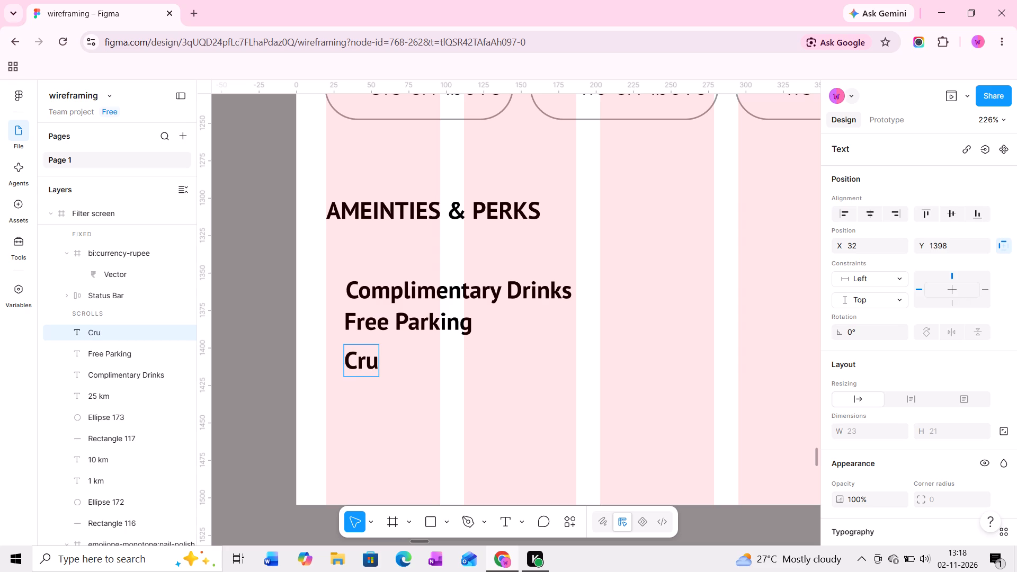
key("e")
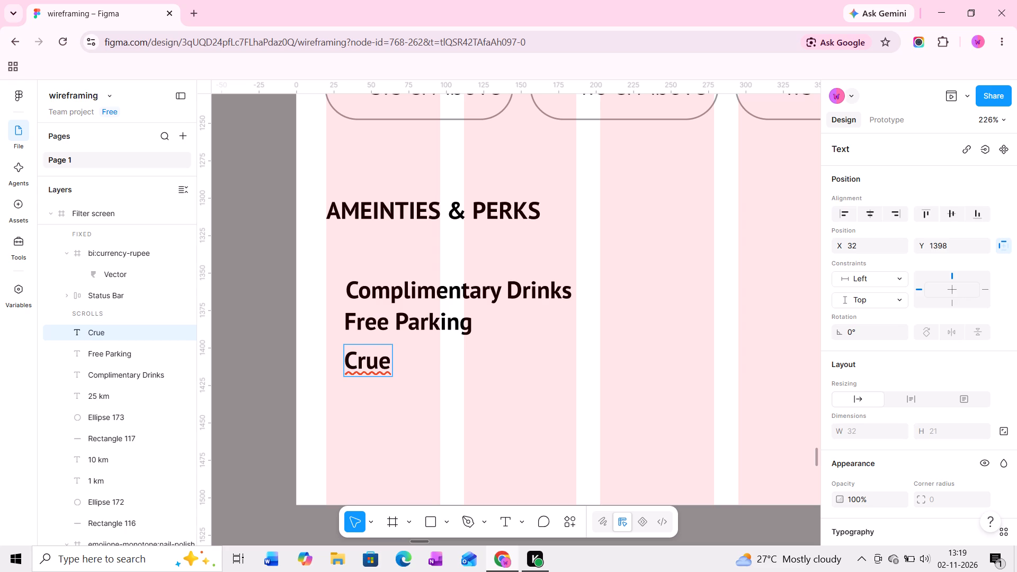
type("lty")
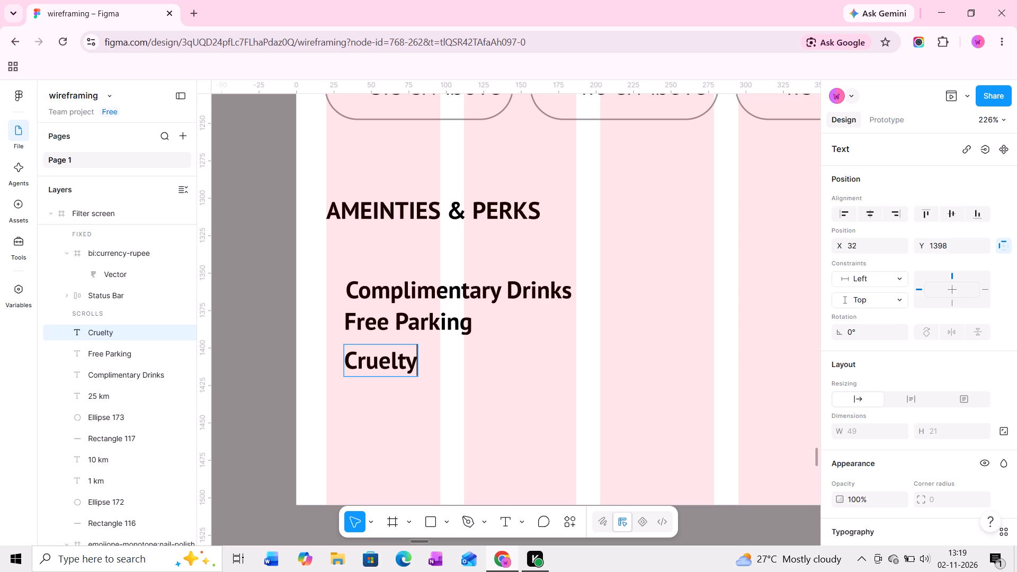
key("minus")
type("Free")
key("space")
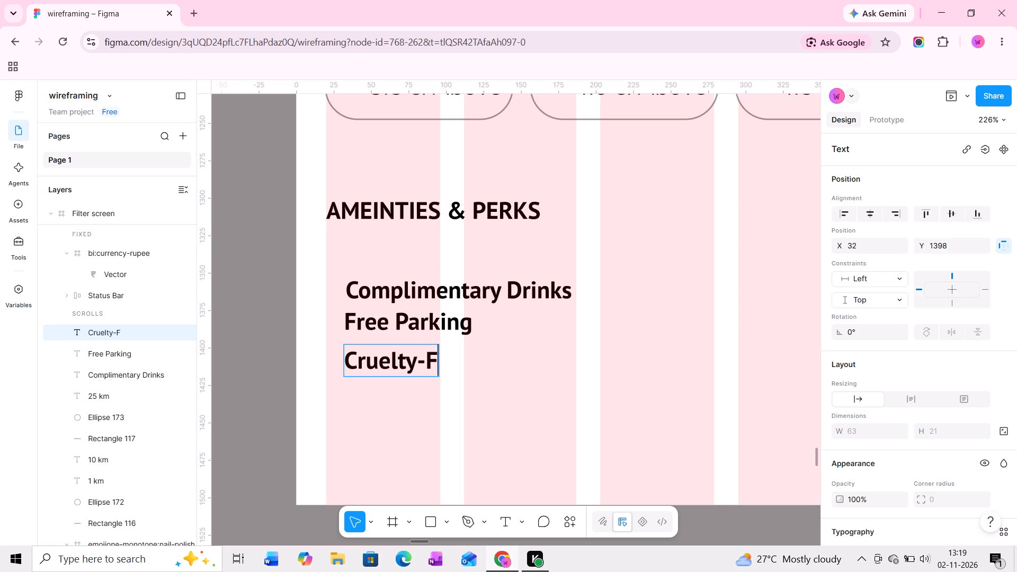
type("Pro")
type("ducy")
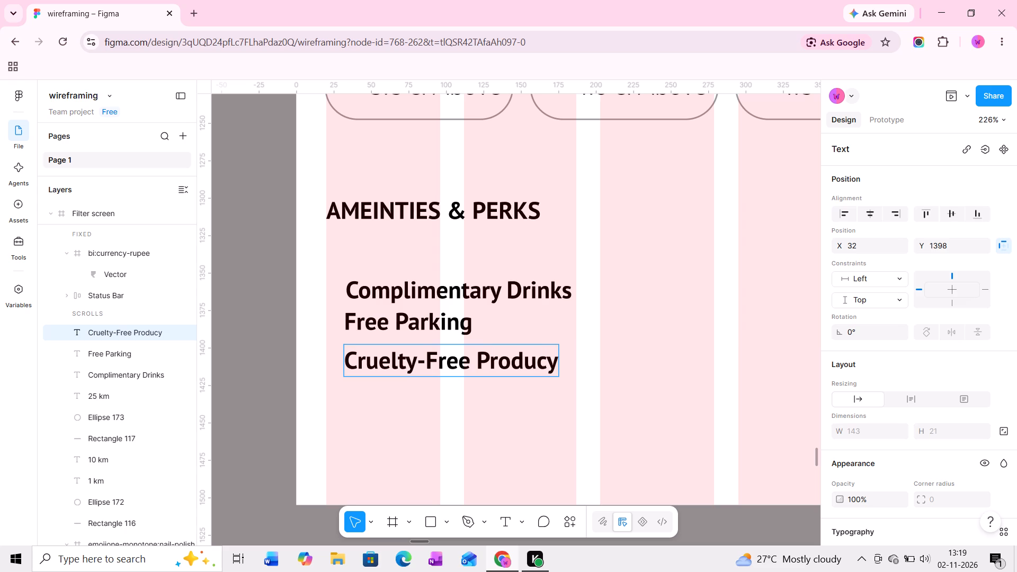
key("BackSpace")
type("tion")
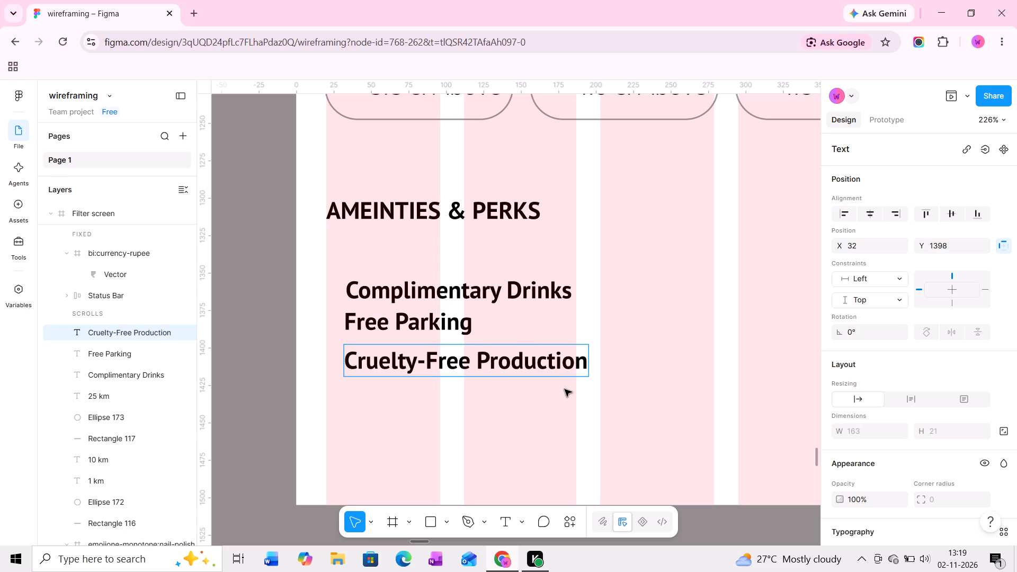
key("BackSpace")
key("BackSpace")
key("BackSpace")
key("s")
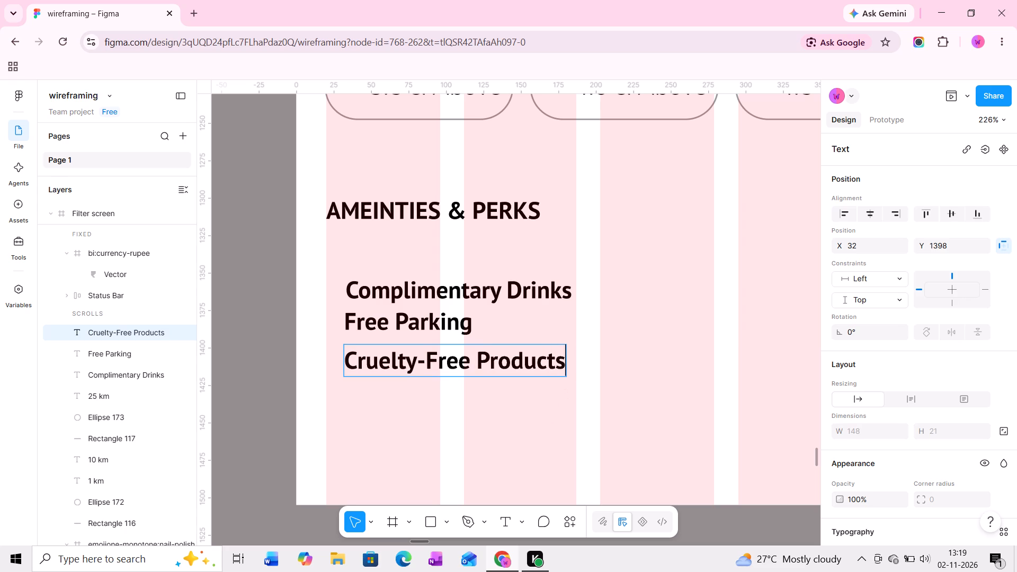
left_click(405, 398)
Set the font of all three amenity option labels to Nunito with Medium weight.
left_click(395, 325, "shift")
left_click(413, 292, "shift")
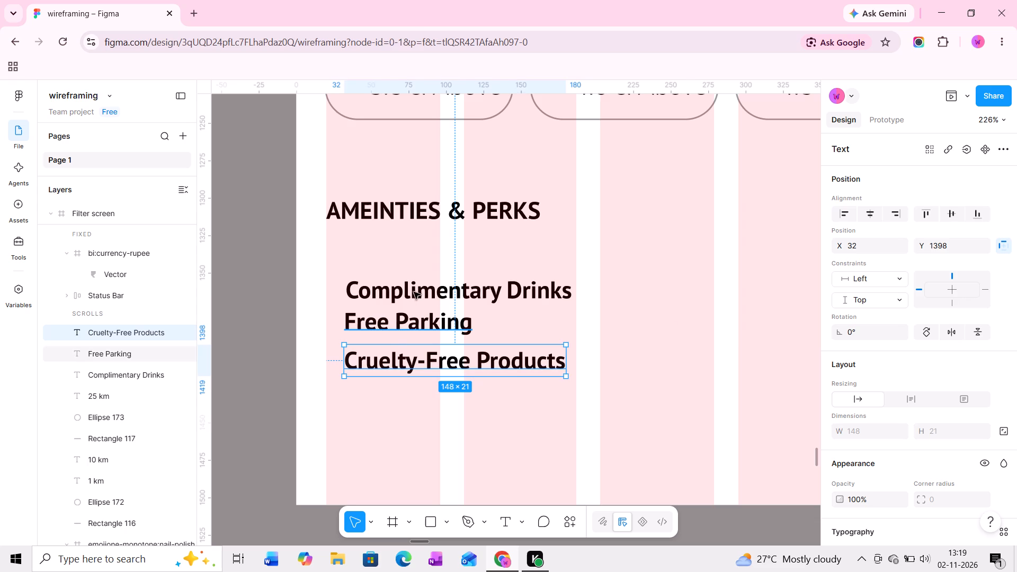
scroll(867, 424, "down", 3)
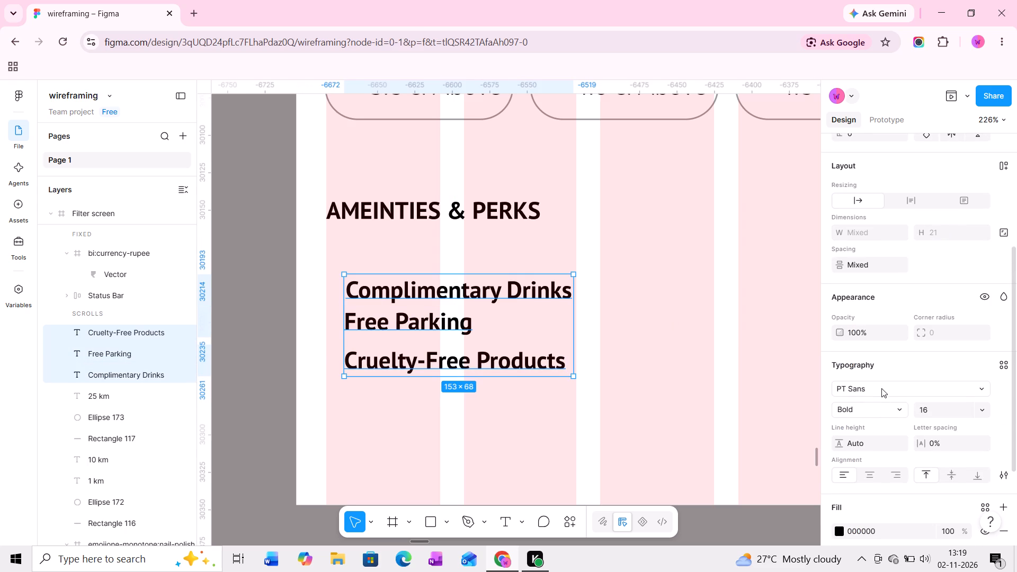
left_click(881, 388)
type("nun")
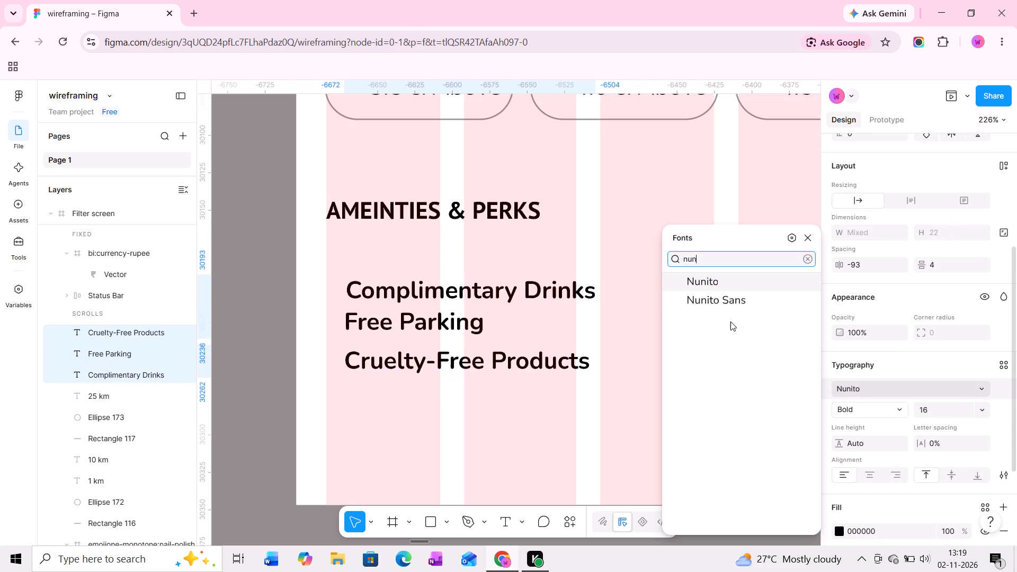
left_click(726, 280)
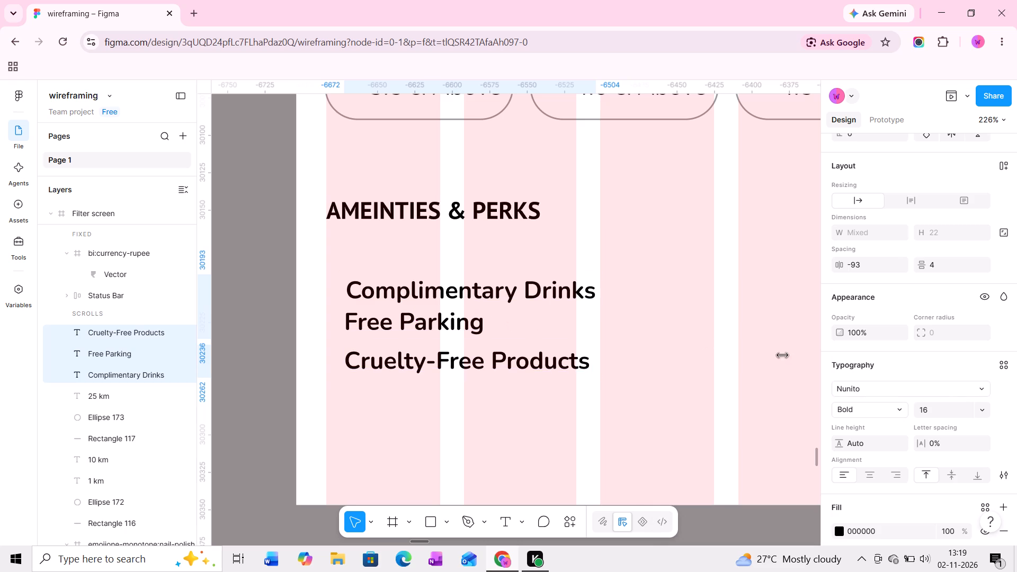
left_click(895, 409)
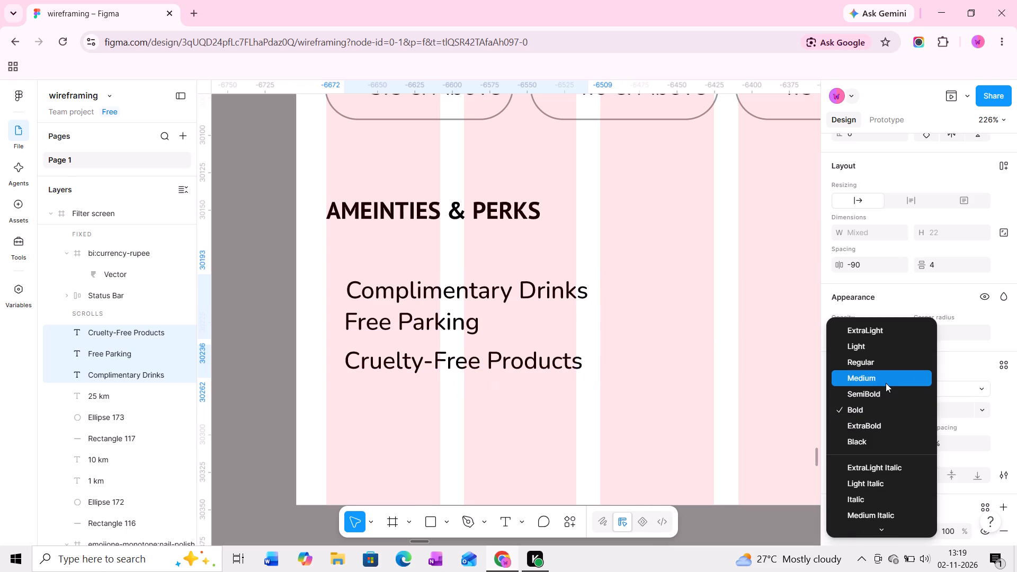
left_click(886, 383)
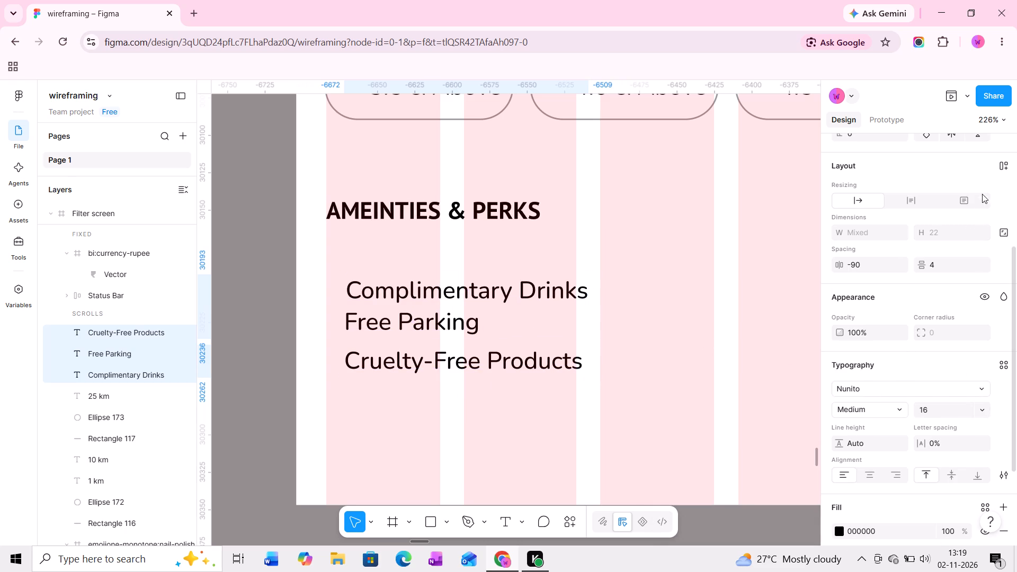
Distribute the vertical spacing evenly among the three amenity option labels.
scroll(985, 185, "up", 5)
left_click(1002, 217)
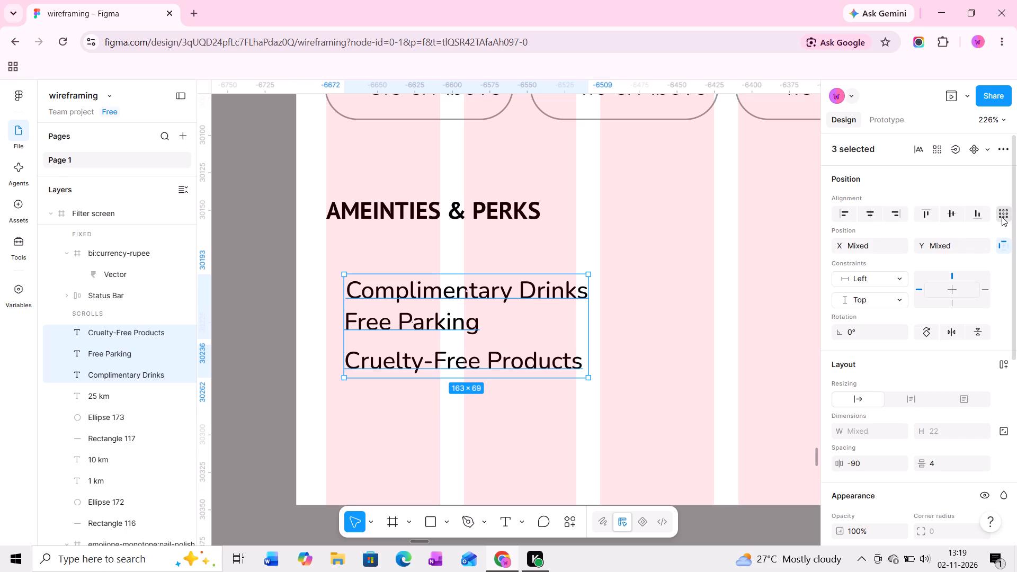
left_click(947, 258)
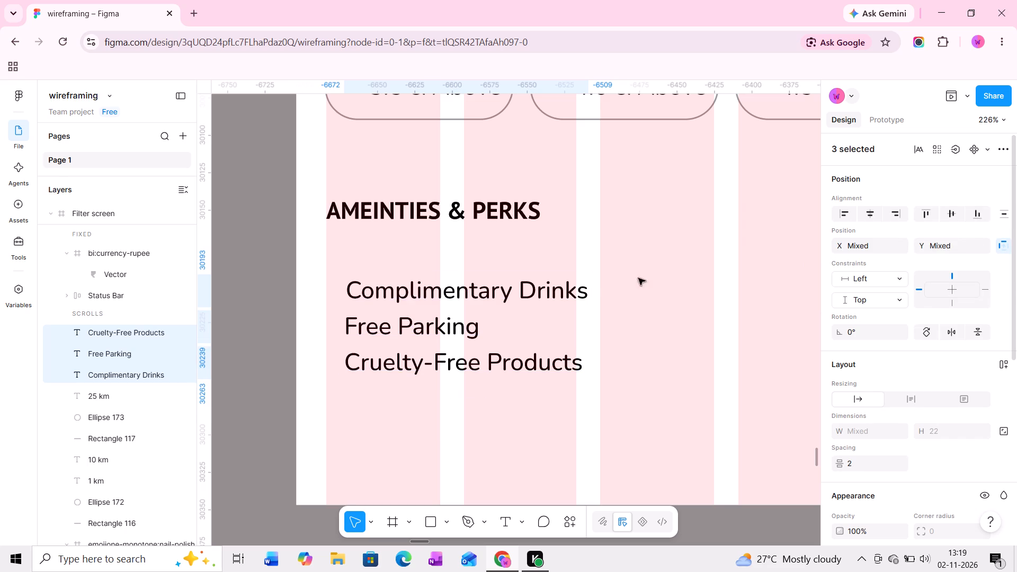
Move the three option labels together so they start at the first layout column's left edge.
left_click_drag(507, 317, 490, 322)
Shift the Complimentary Drinks label onto the first column's left edge at X 20, keeping Y 1354.
left_click(398, 290)
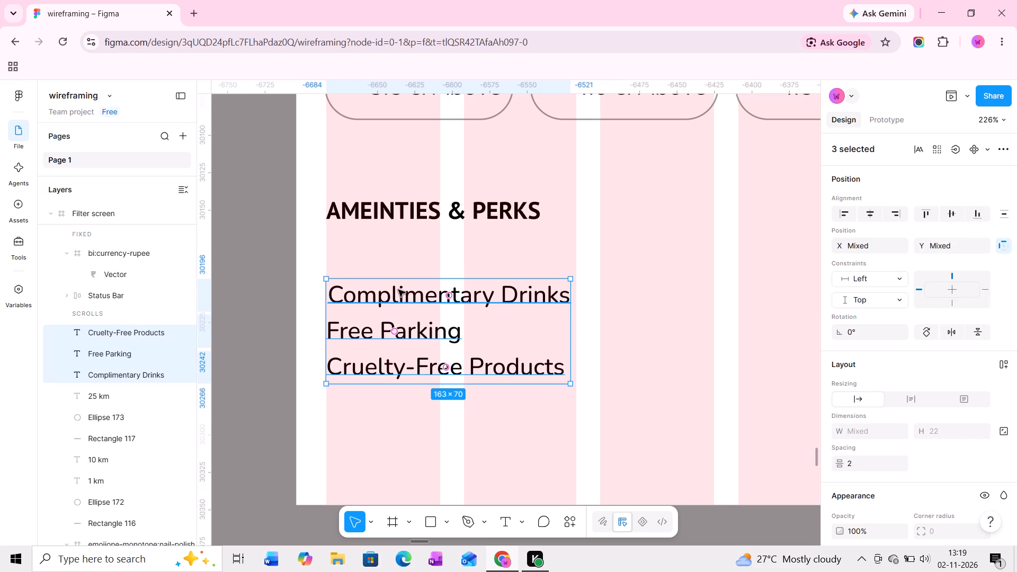
scroll(360, 293, "up", 10, "ctrl")
middle_click_drag(394, 292, 447, 291)
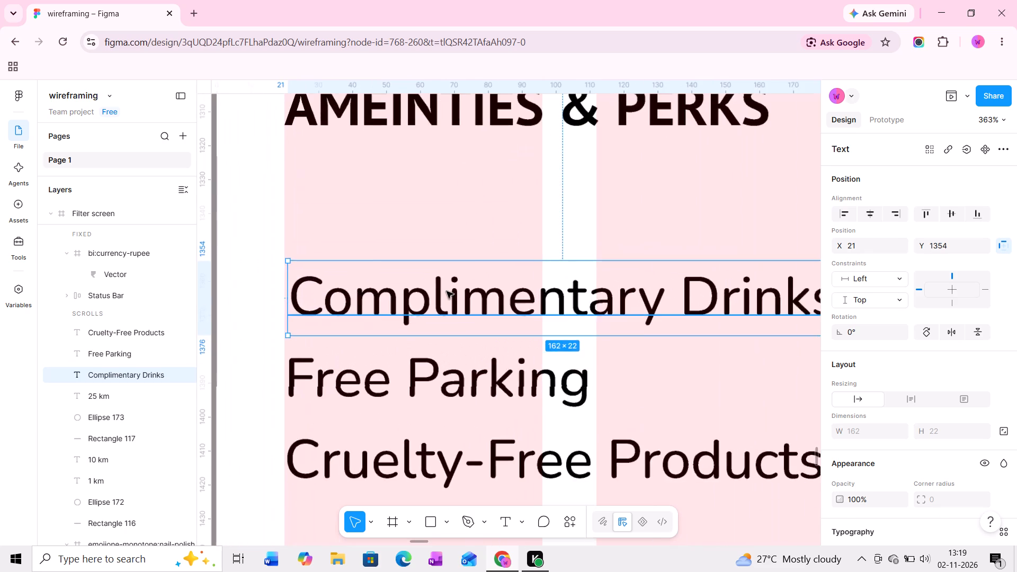
middle_click_drag(447, 291, 452, 290)
left_click(438, 289)
middle_click_drag(429, 317, 431, 218)
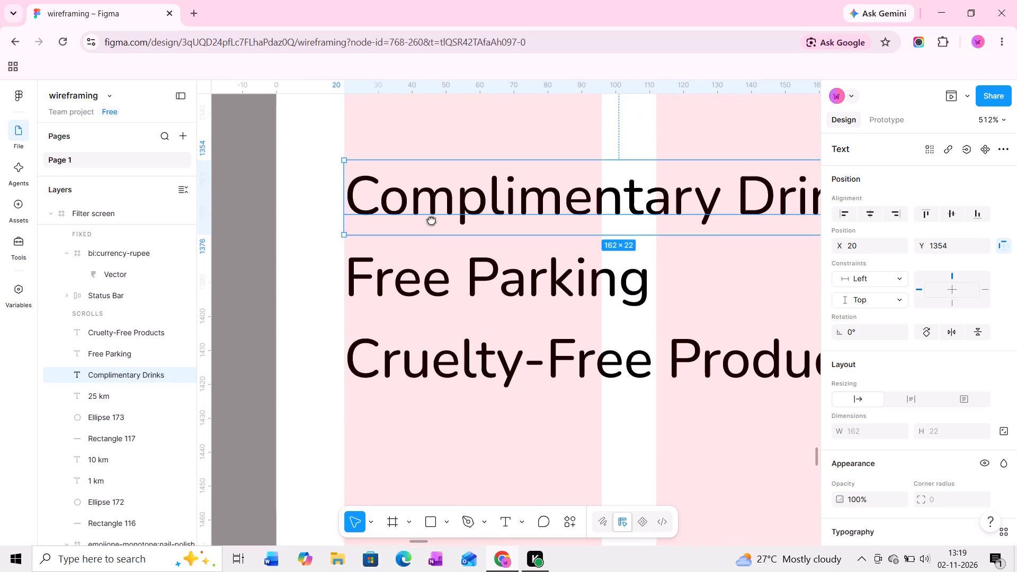
Reposition the Free Parking label to X 20, Y 1379 and the Cruelty-Free Products label to X 20, Y 1403.
left_click(444, 344)
left_click(444, 354)
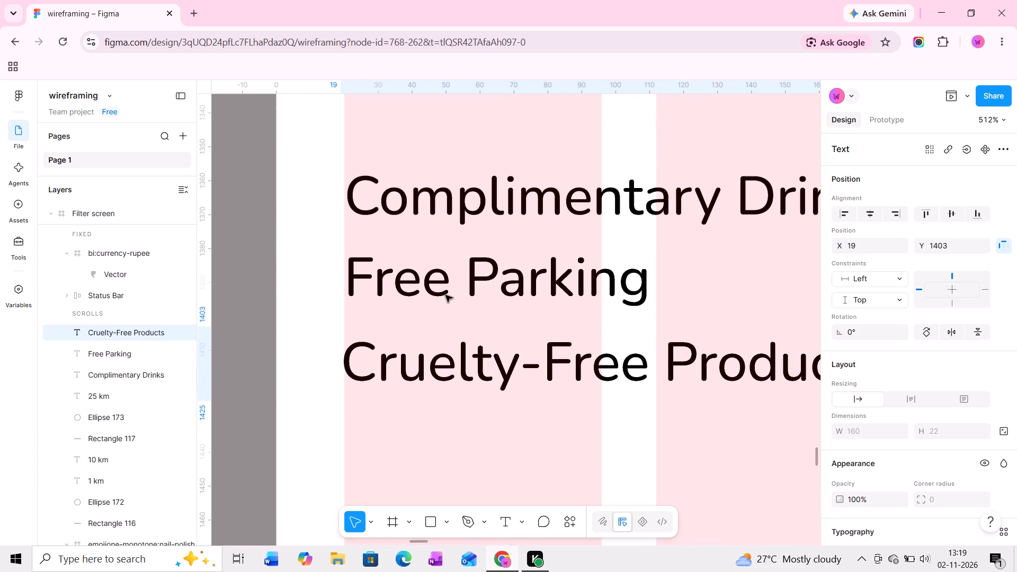
left_click(446, 273)
left_click(446, 274)
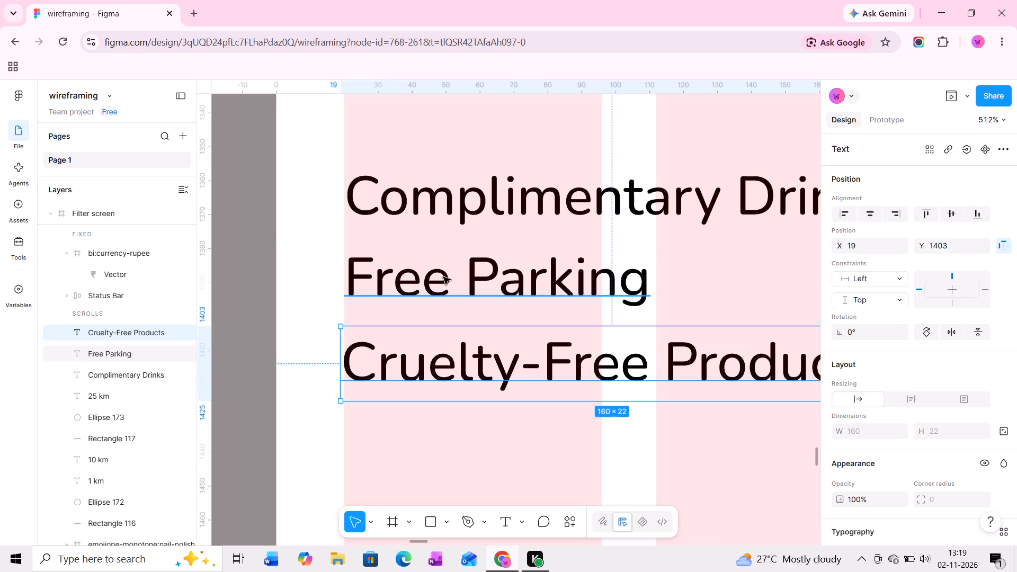
left_click(446, 278)
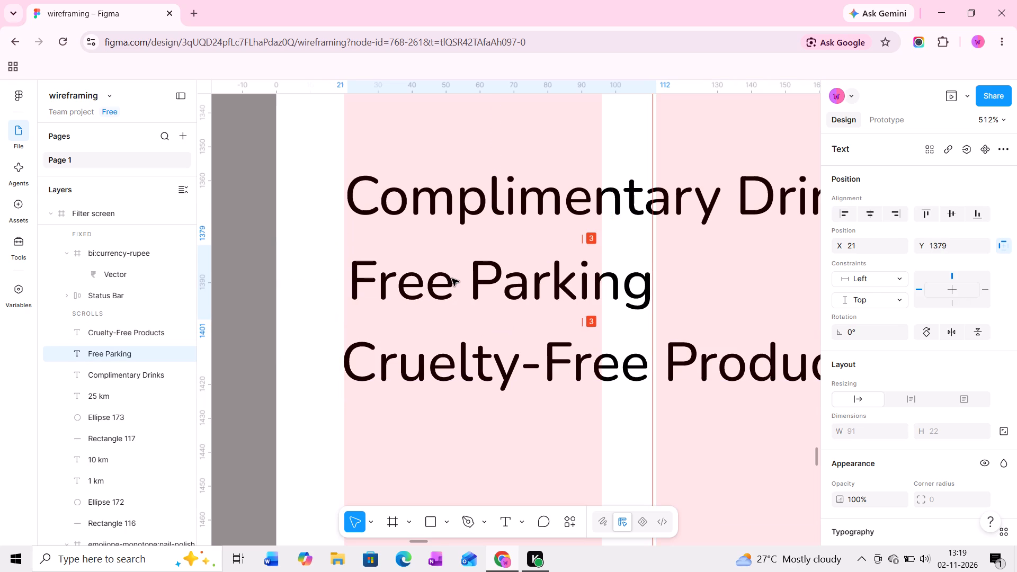
left_click(444, 199, "shift")
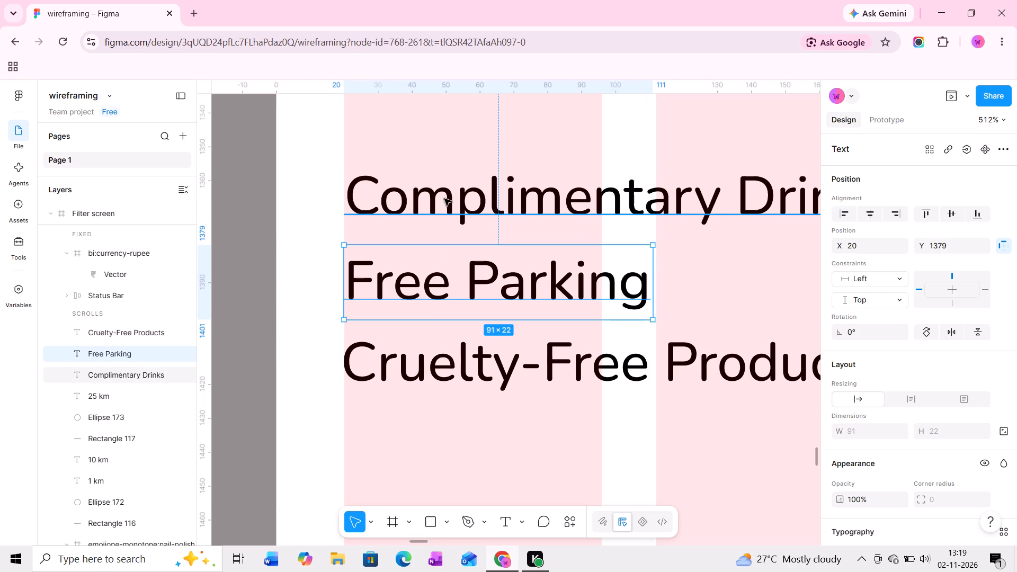
left_click(426, 354)
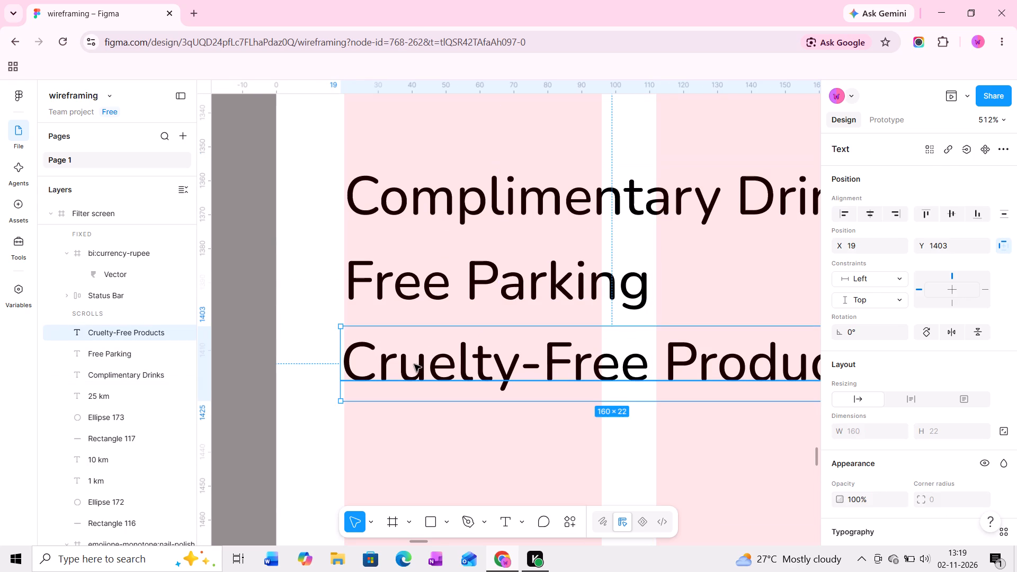
left_click_drag(414, 364, 419, 365)
Distribute the vertical spacing of the three realigned option labels evenly.
left_click(415, 270, "shift")
left_click(409, 194, "shift")
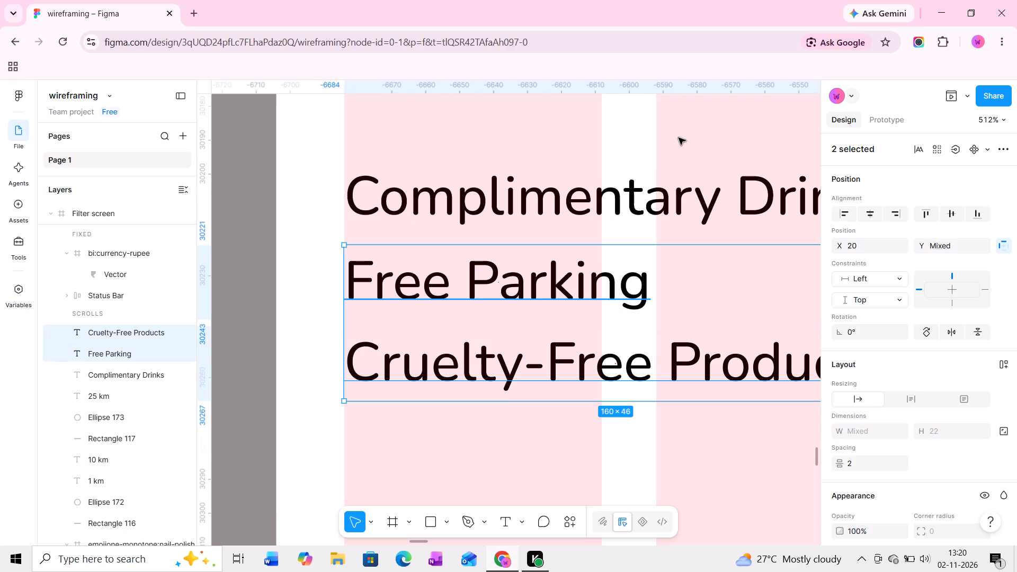
left_click(1000, 211)
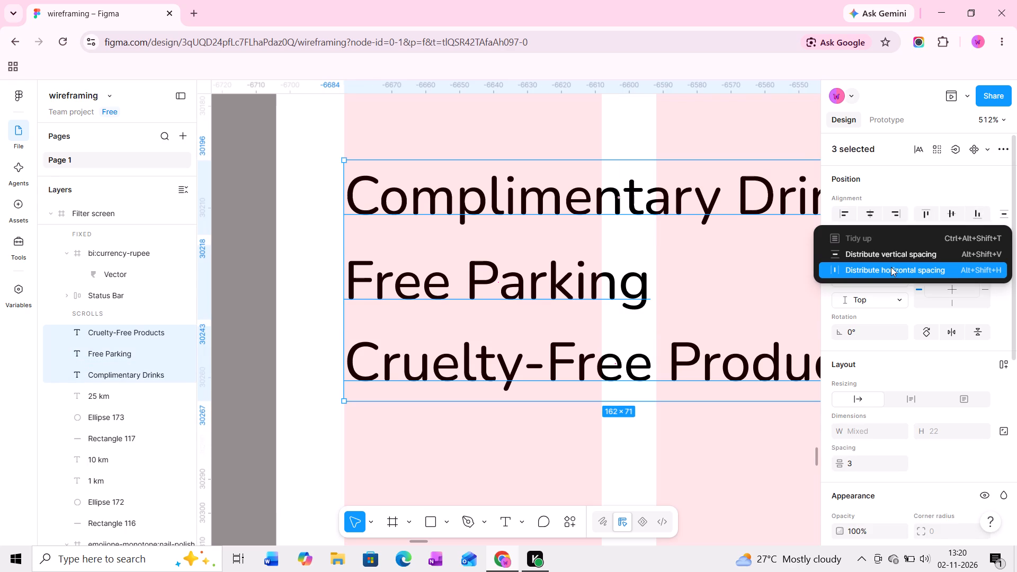
left_click(895, 256)
scroll(617, 297, "down", 2, "ctrl")
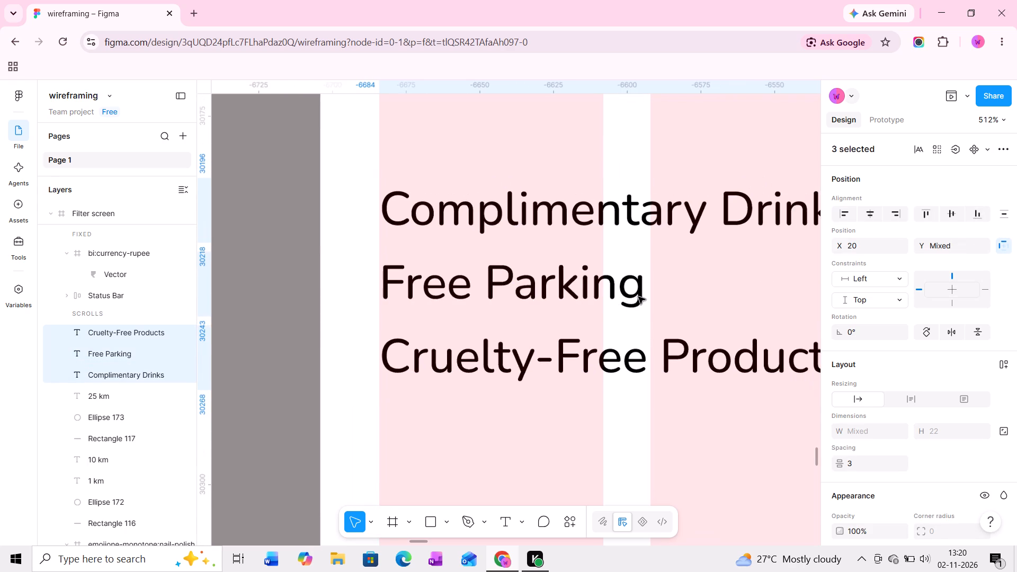
Set the vertical spacing between the three selected option labels to 12.
scroll(639, 298, "down", 4, "ctrl")
middle_click_drag(638, 307, 608, 307)
scroll(863, 392, "down", 4)
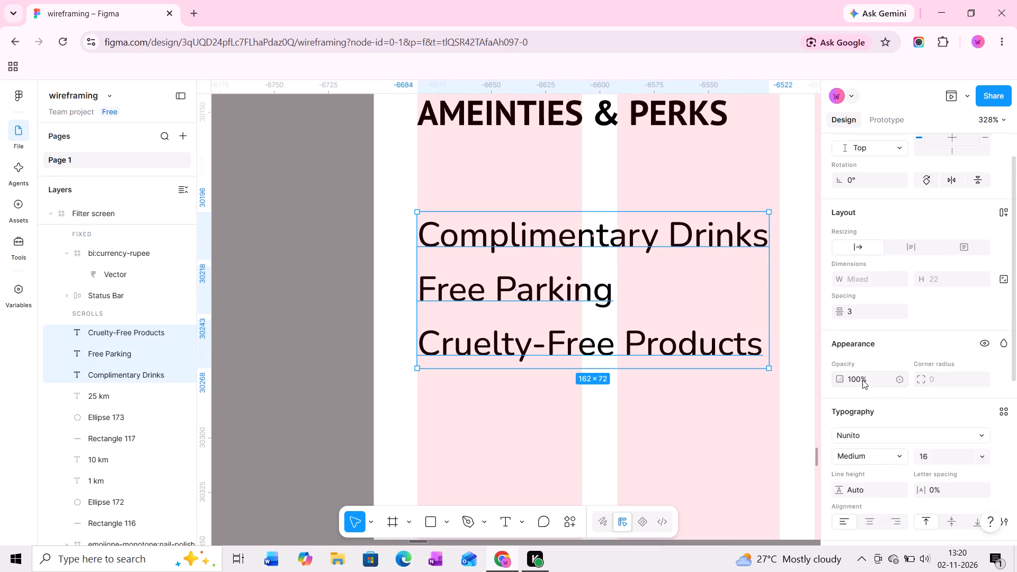
left_click_drag(835, 199, 851, 201)
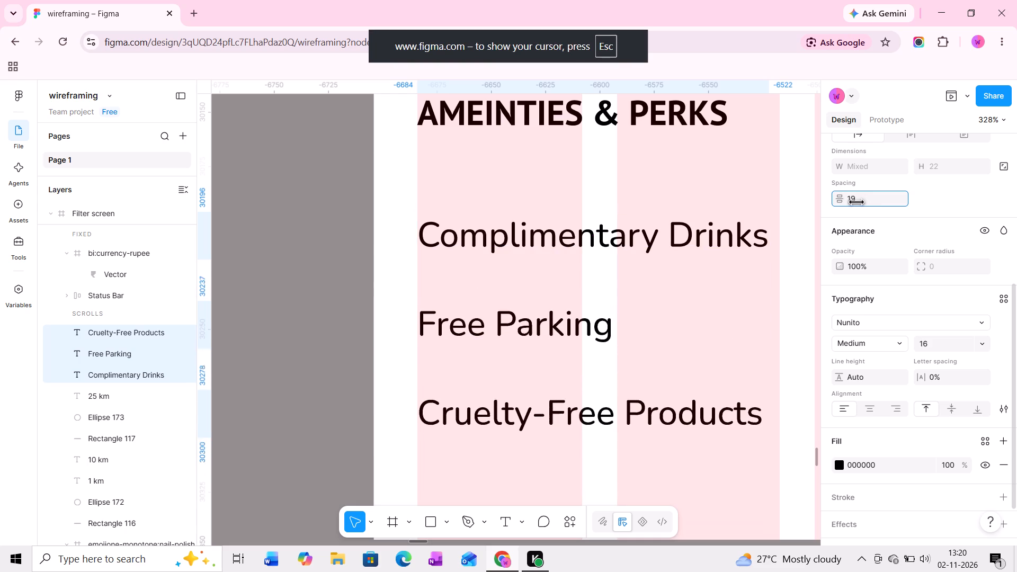
left_click_drag(851, 201, 838, 203)
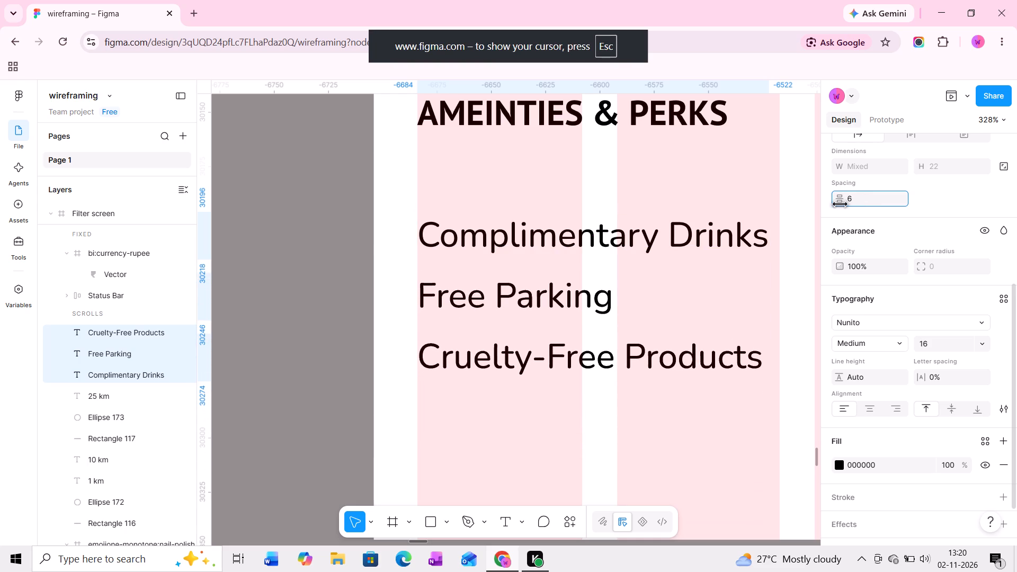
left_click_drag(838, 203, 845, 202)
left_click(854, 200)
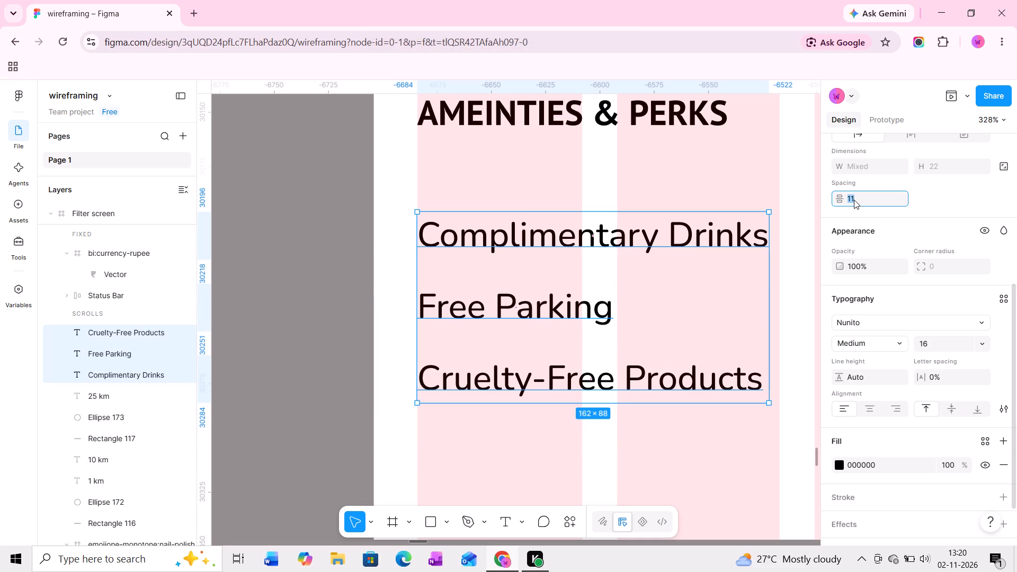
type("12")
key("Return")
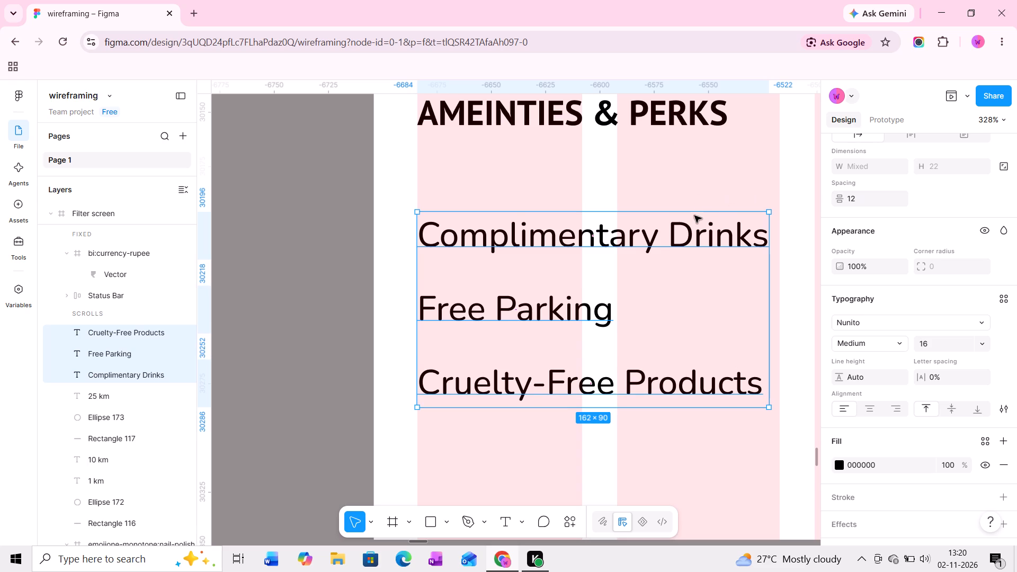
Draw a frame about 74 × 29 in the fourth layout column, beside the option labels.
scroll(683, 242, "down", 4, "ctrl")
middle_click_drag(684, 271, 616, 271)
middle_click_drag(711, 265, 547, 259)
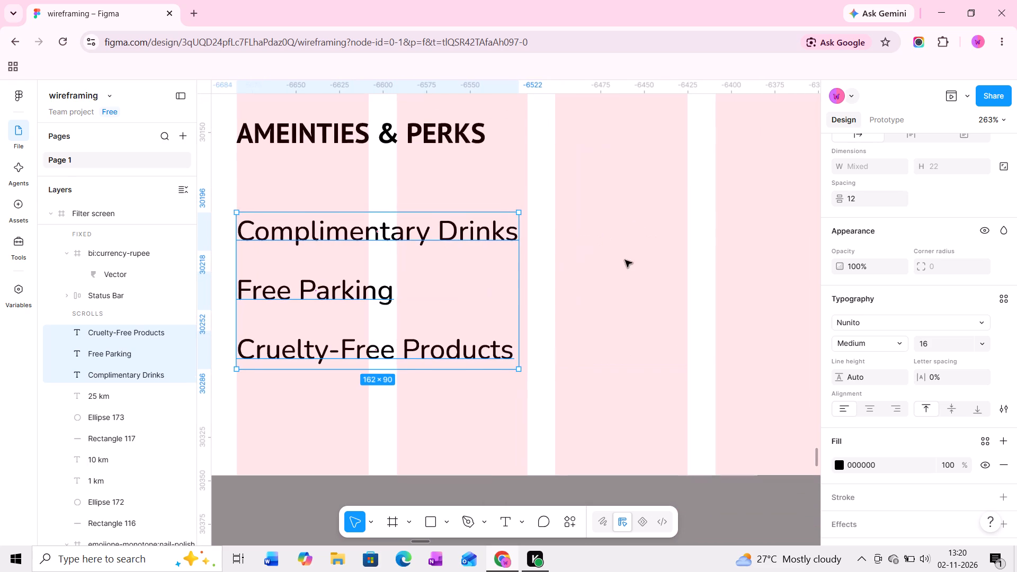
middle_click_drag(629, 258, 556, 257)
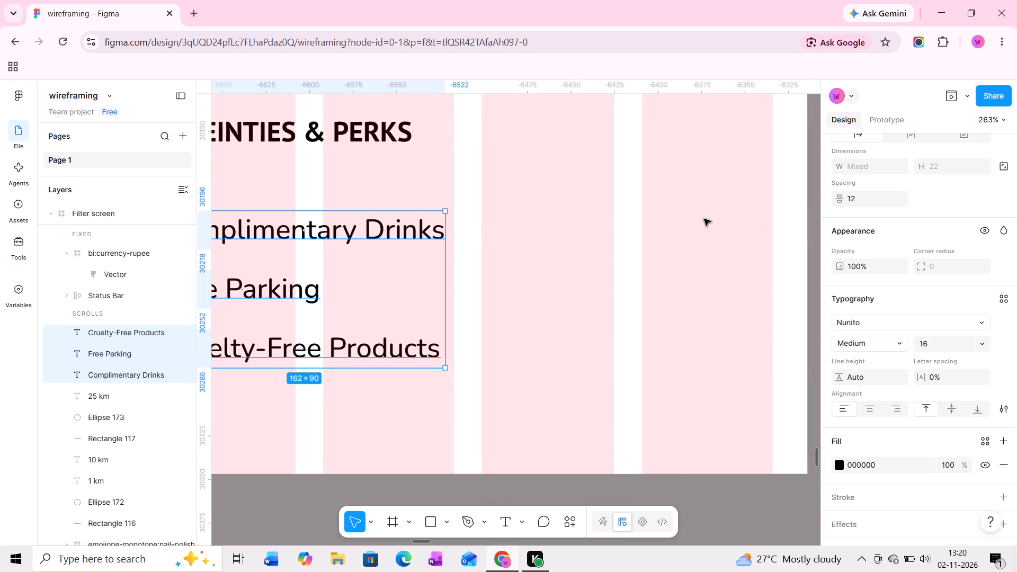
middle_click_drag(537, 226, 640, 225)
middle_click_drag(666, 222, 575, 235)
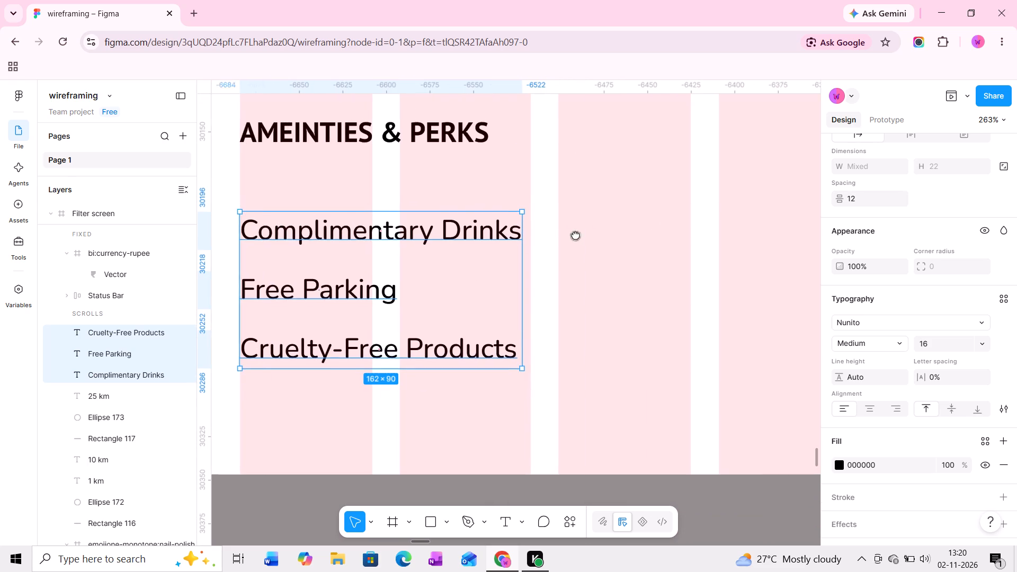
middle_click_drag(575, 235, 514, 239)
left_click(663, 249)
scroll(663, 249, "up", 4, "ctrl")
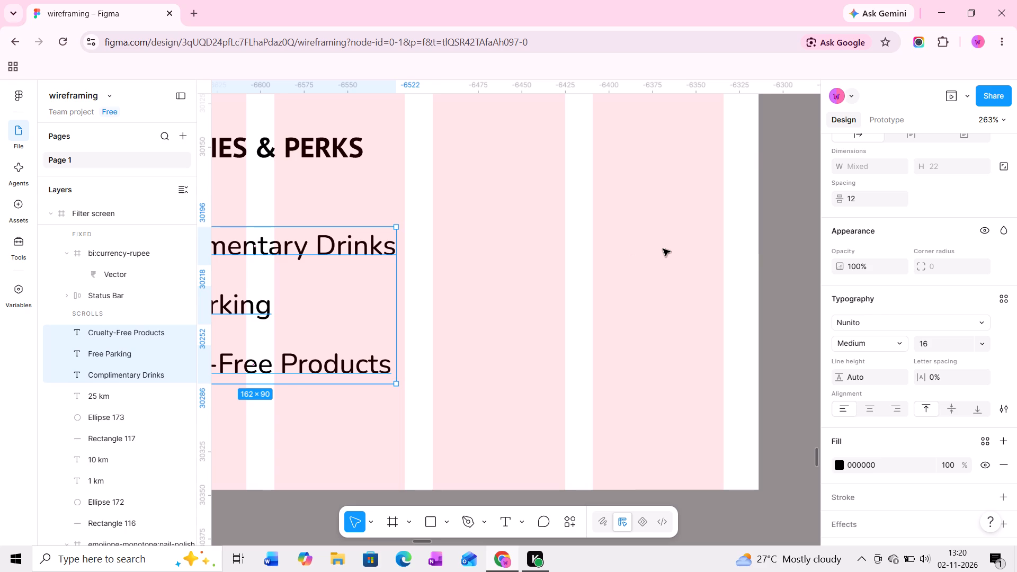
scroll(663, 249, "up", 2, "ctrl")
middle_click_drag(657, 249, 595, 251)
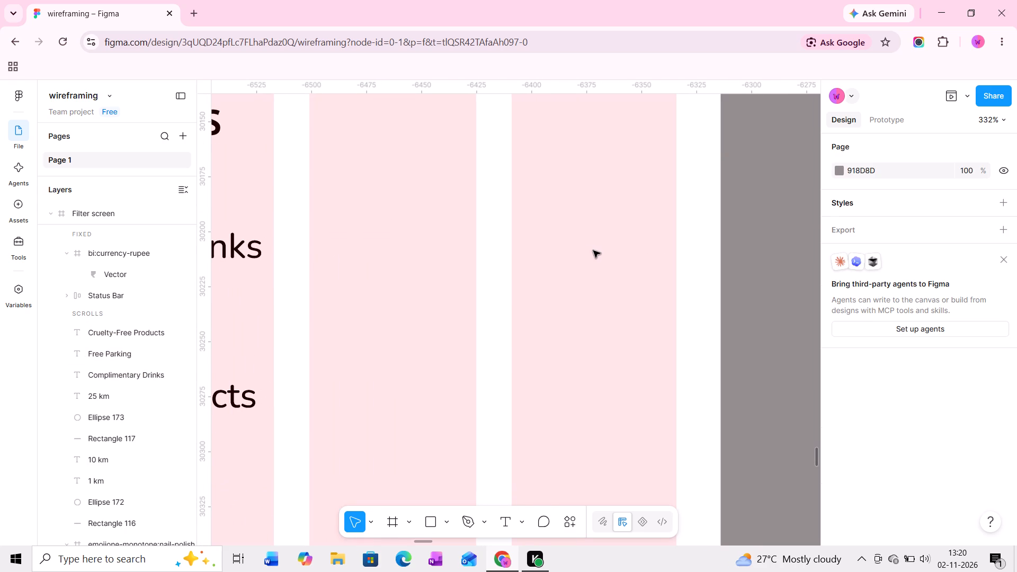
scroll(591, 247, "up", 6, "ctrl")
middle_click_drag(603, 247, 551, 244)
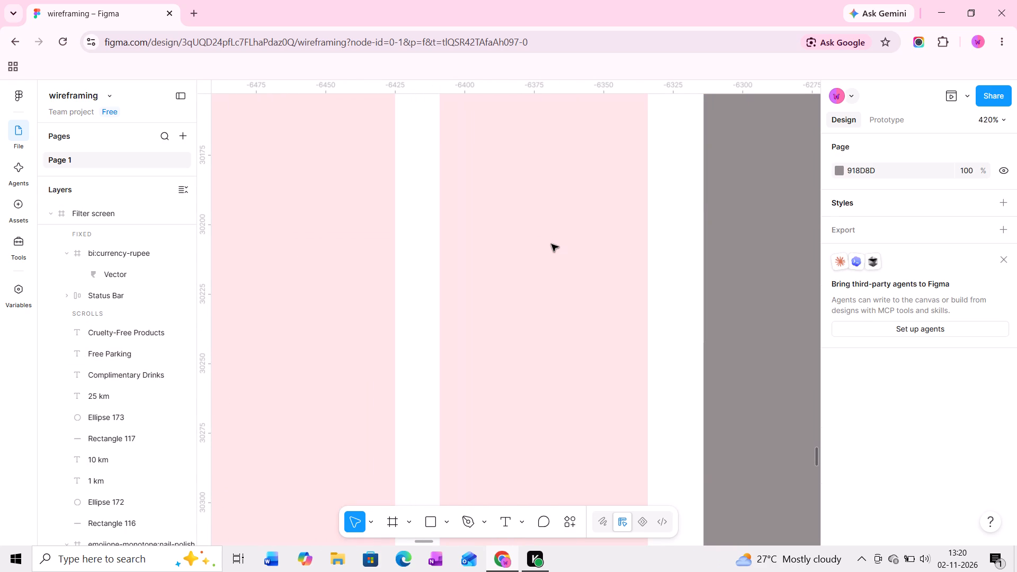
key("f")
left_click_drag(443, 237, 603, 311)
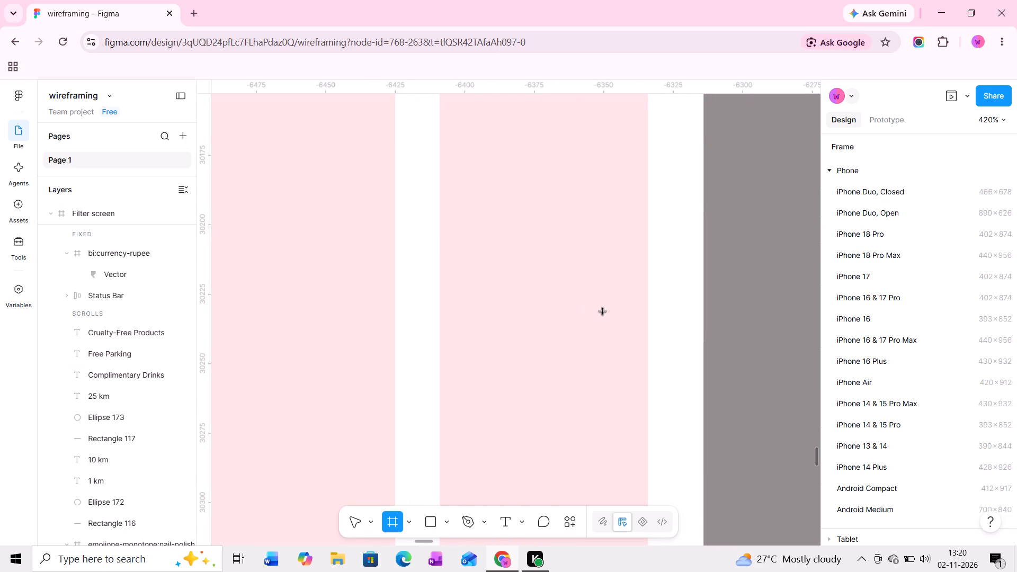
left_click_drag(603, 311, 648, 317)
Extend the frame's left edge to the fourth column's edge, making the frame 75 wide.
scroll(893, 298, "down", 3)
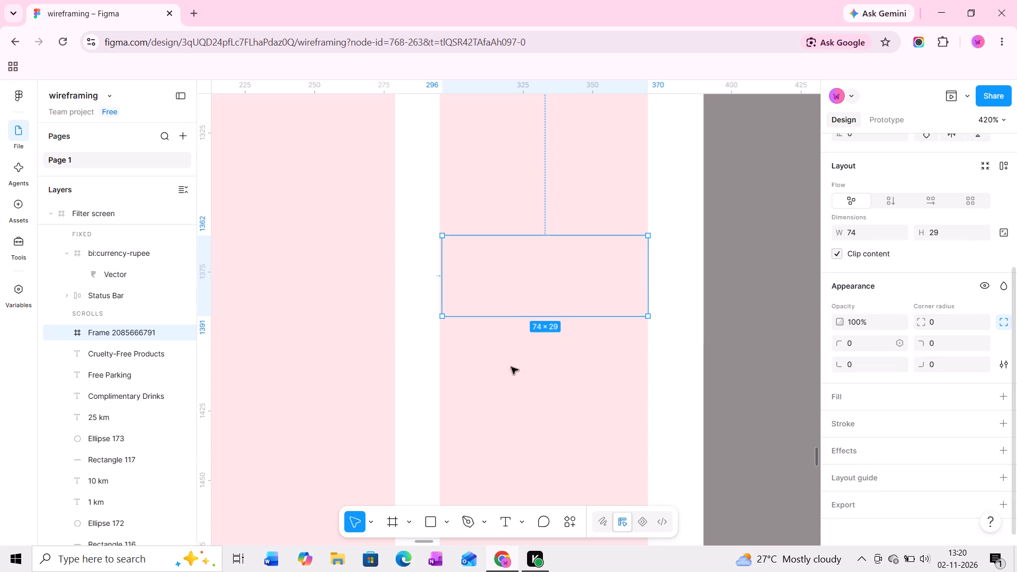
scroll(572, 334, "down", 4, "ctrl")
scroll(463, 293, "up", 6, "ctrl")
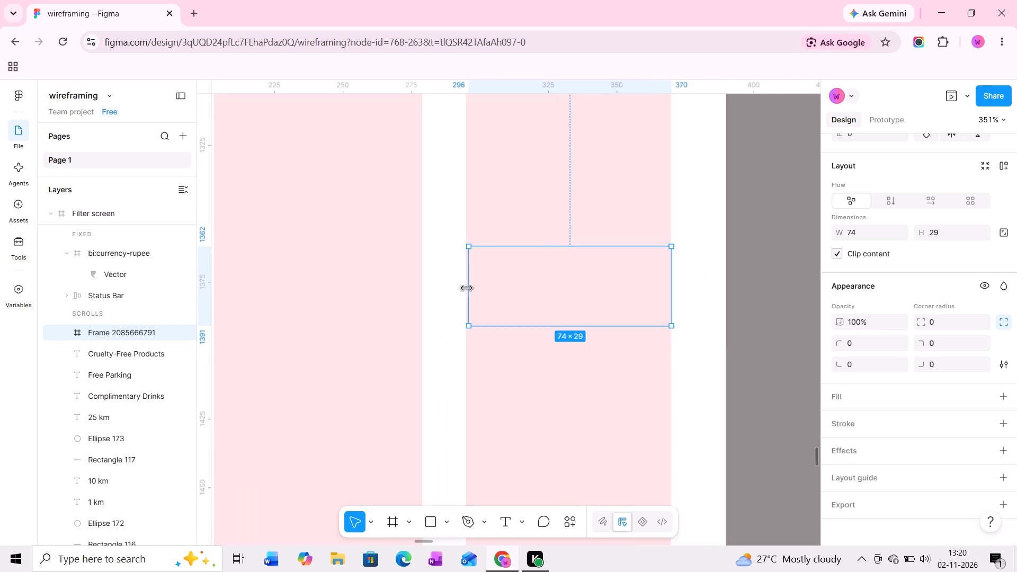
left_click(467, 287)
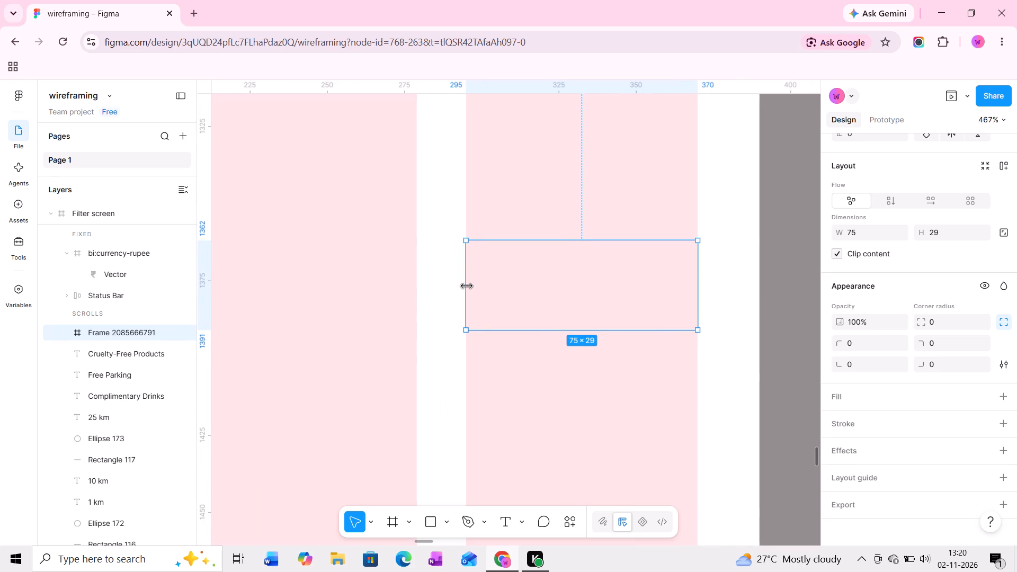
Fill the frame with orange FEB17B sampled from the highlighted Today chip in the date component.
scroll(485, 258, "down", 18, "ctrl")
middle_click_drag(495, 248, 632, 314)
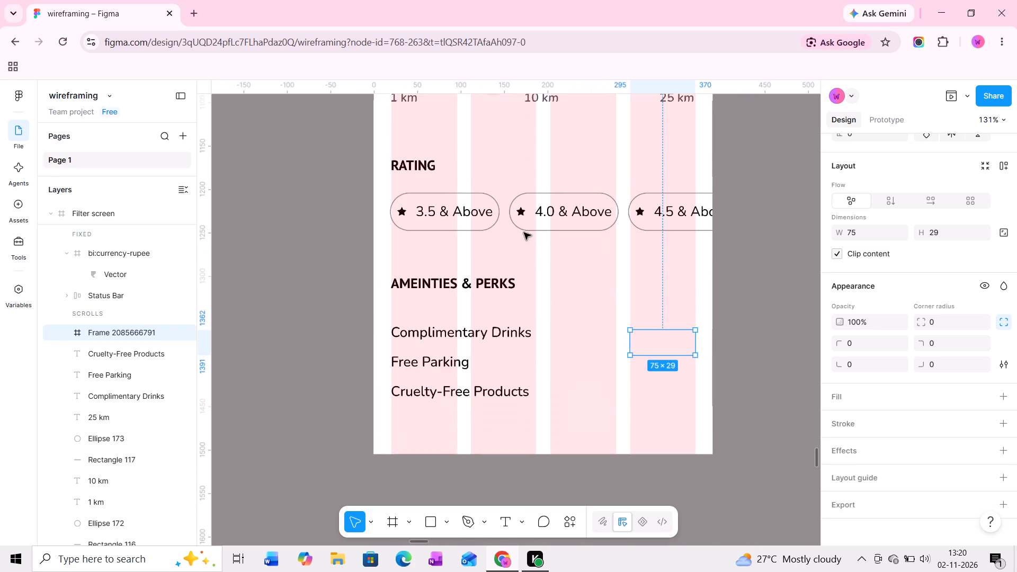
middle_click_drag(525, 240, 516, 419)
middle_click_drag(497, 227, 520, 384)
middle_click_drag(510, 274, 510, 374)
middle_click_drag(492, 240, 489, 323)
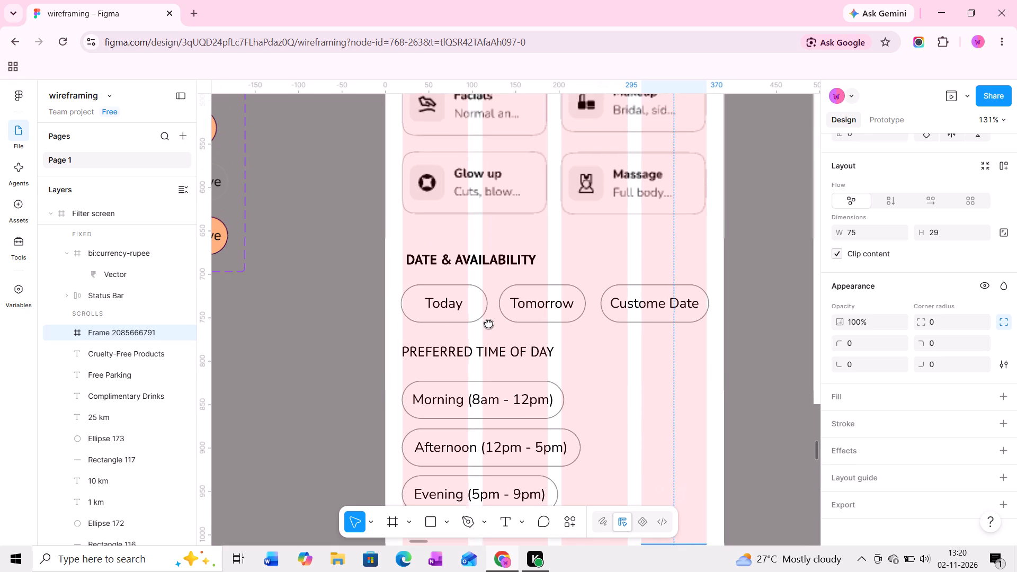
middle_click_drag(488, 218, 606, 296)
middle_click_drag(524, 241, 582, 257)
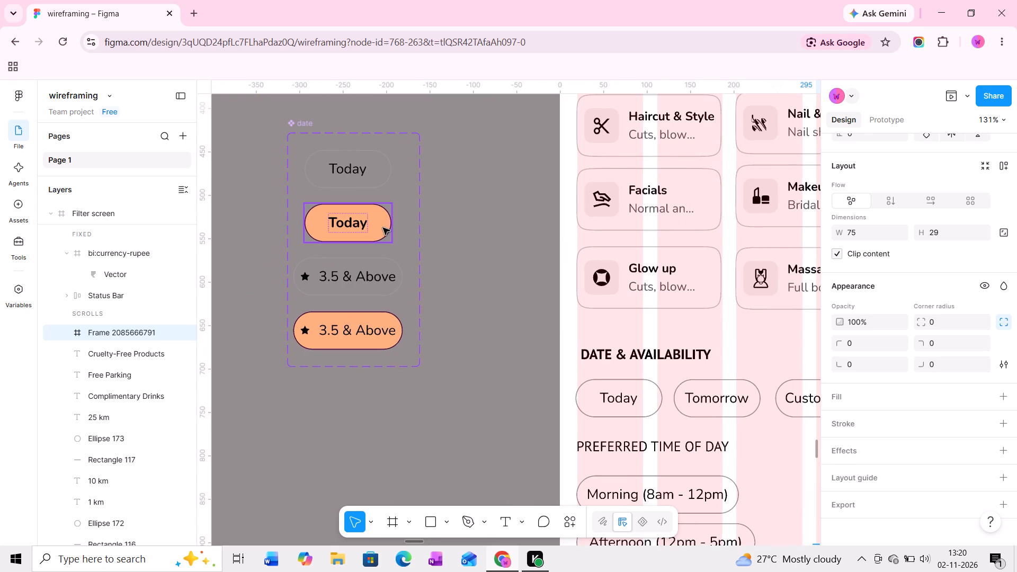
key("i")
left_click(376, 224)
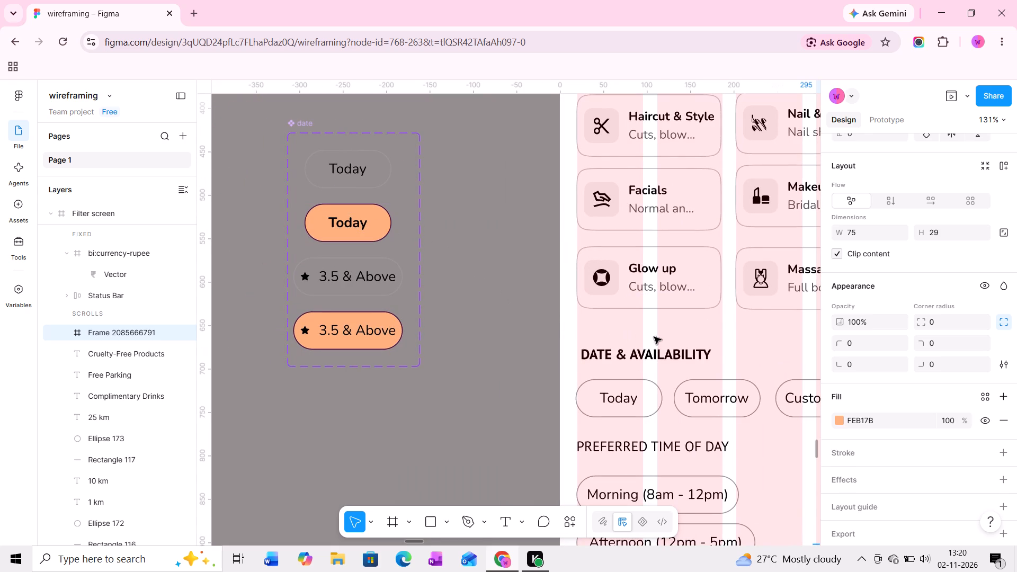
Round the orange frame's corners into a pill shape with a corner radius of 41.
middle_click_drag(654, 337, 581, 234)
middle_click_drag(672, 321, 532, 185)
middle_click_drag(650, 358, 604, 210)
middle_click_drag(643, 372, 644, 237)
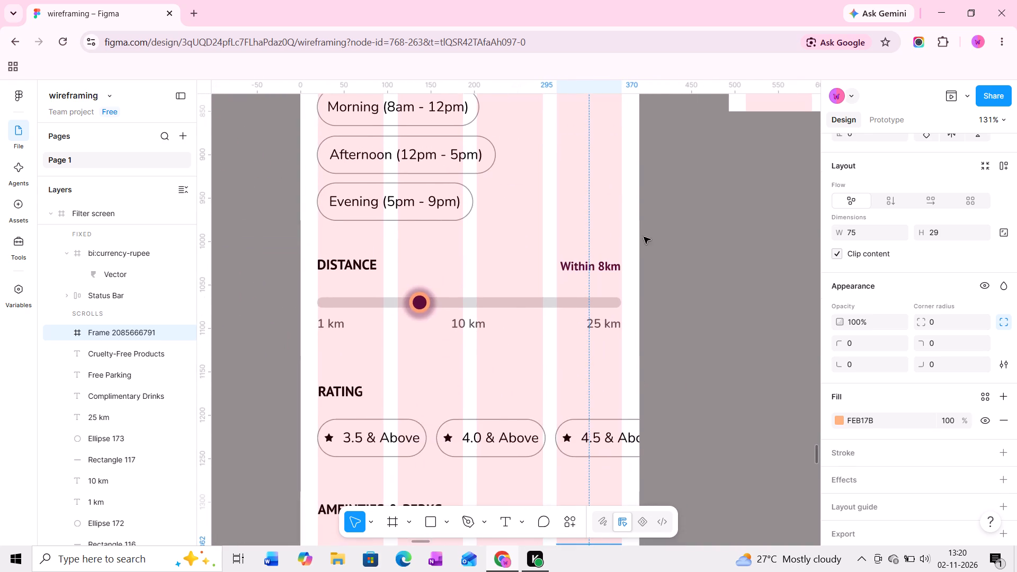
middle_click_drag(644, 237, 648, 179)
scroll(608, 387, "up", 13, "ctrl")
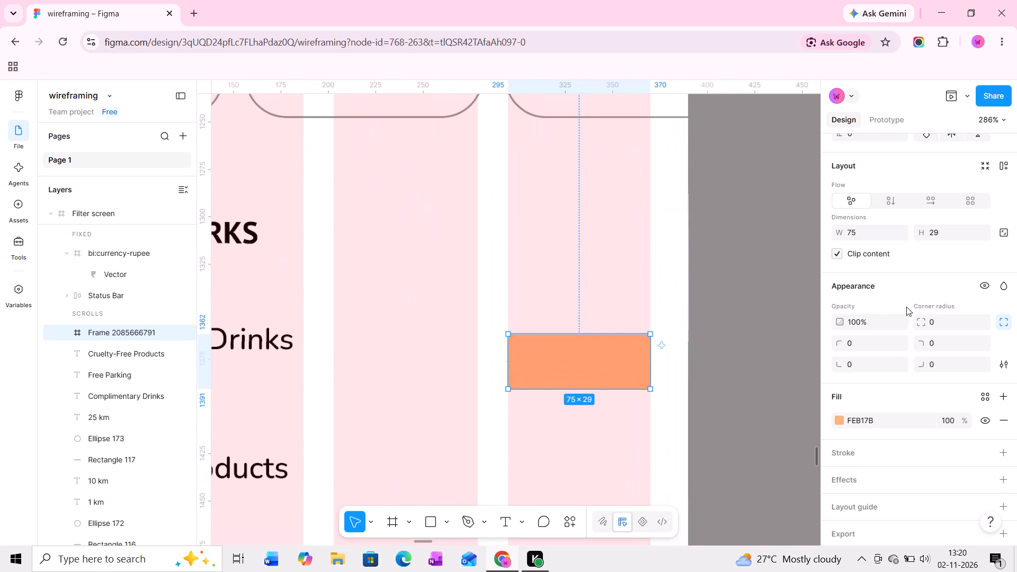
left_click_drag(916, 318, 701, 314)
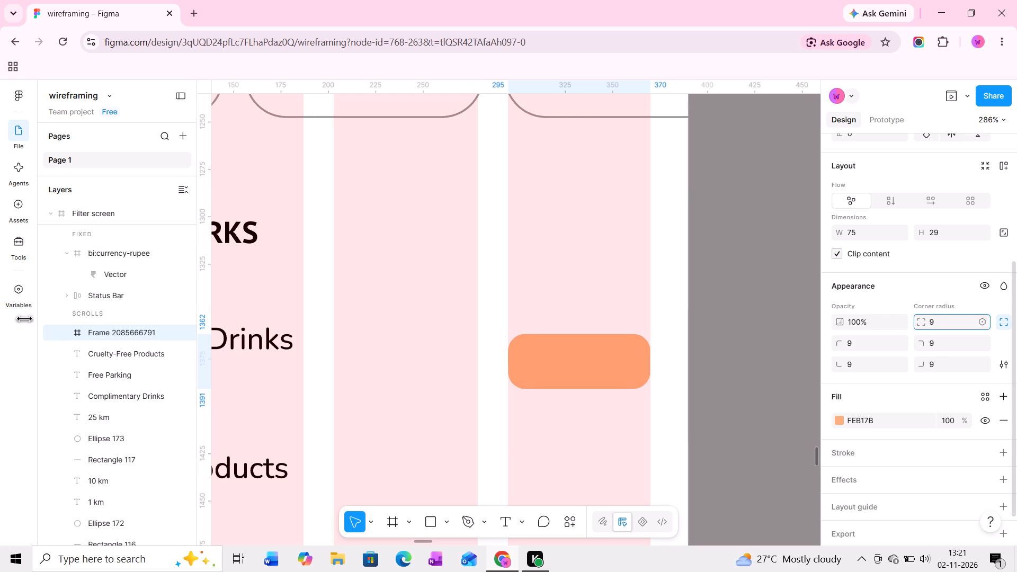
left_click_drag(701, 314, 742, 288)
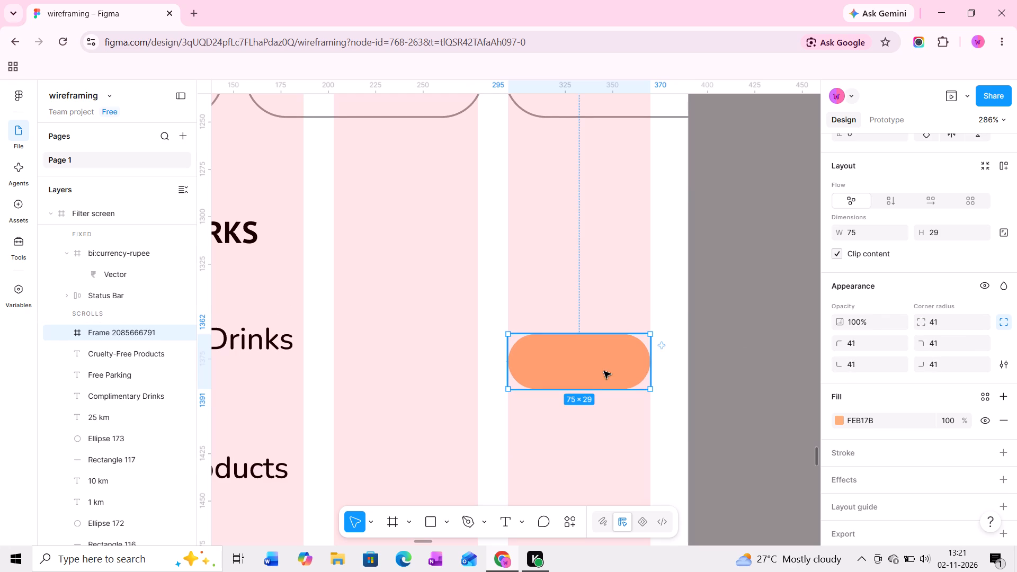
Move the orange pill up to Y 1350, level with the Complimentary Drinks label.
left_click_drag(604, 371, 604, 344)
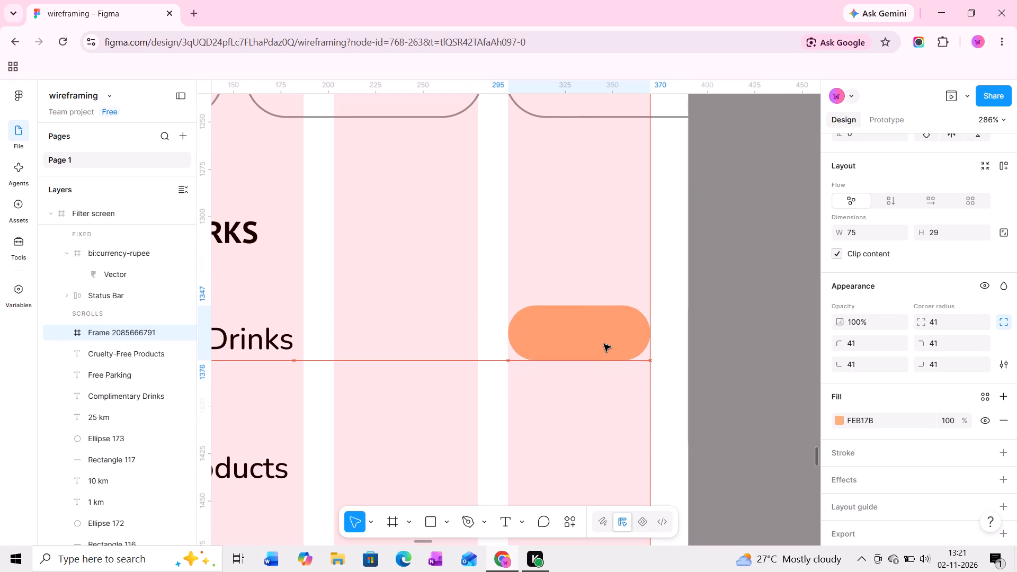
left_click_drag(604, 341, 604, 346)
Draw a 23 × 23 circle as the toggle knob inside the pill's right end, at X 50, Y 3.
scroll(599, 330, "up", 5, "ctrl")
middle_click_drag(593, 331, 539, 329)
scroll(530, 324, "up", 5, "ctrl")
key("o")
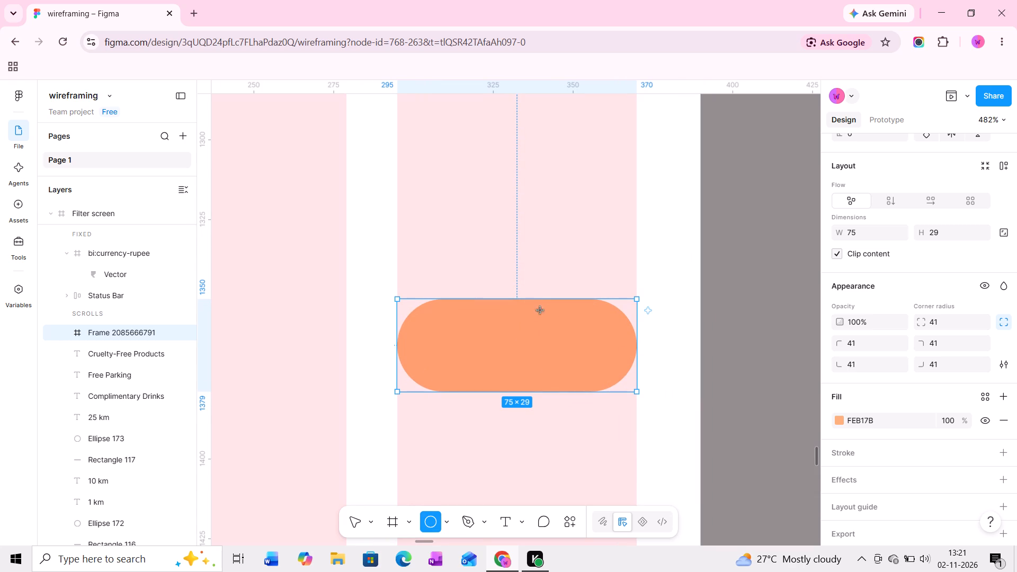
left_click_drag(556, 311, 610, 380, "shift")
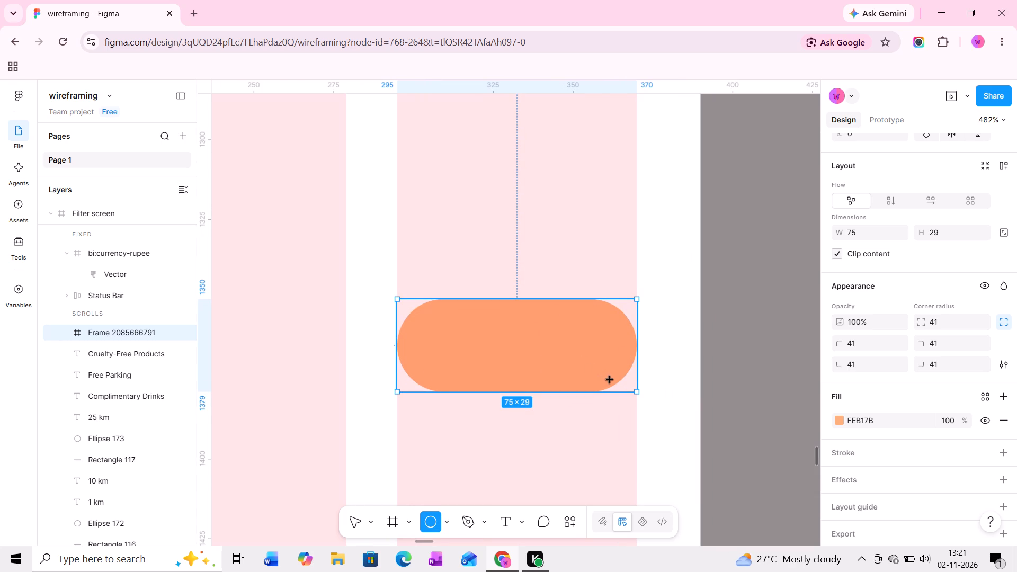
left_click_drag(610, 380, 615, 383, "shift")
scroll(589, 345, "up", 6, "ctrl")
left_click_drag(539, 293, 534, 287)
left_click(576, 335)
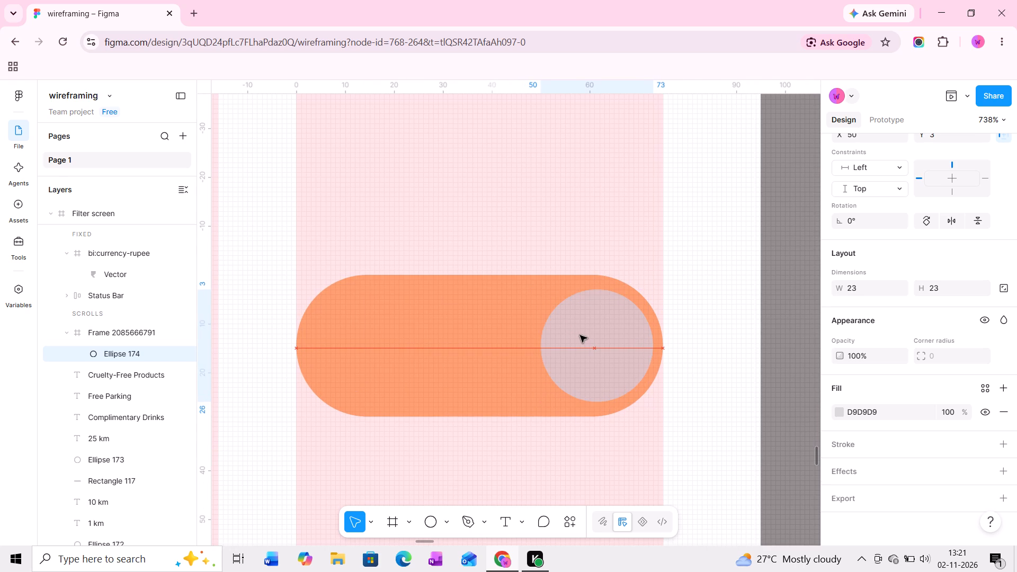
Move the toggle frame with its knob out of the Filter screen onto the empty canvas to its right.
scroll(559, 335, "down", 7, "ctrl")
scroll(568, 341, "up", 8, "ctrl")
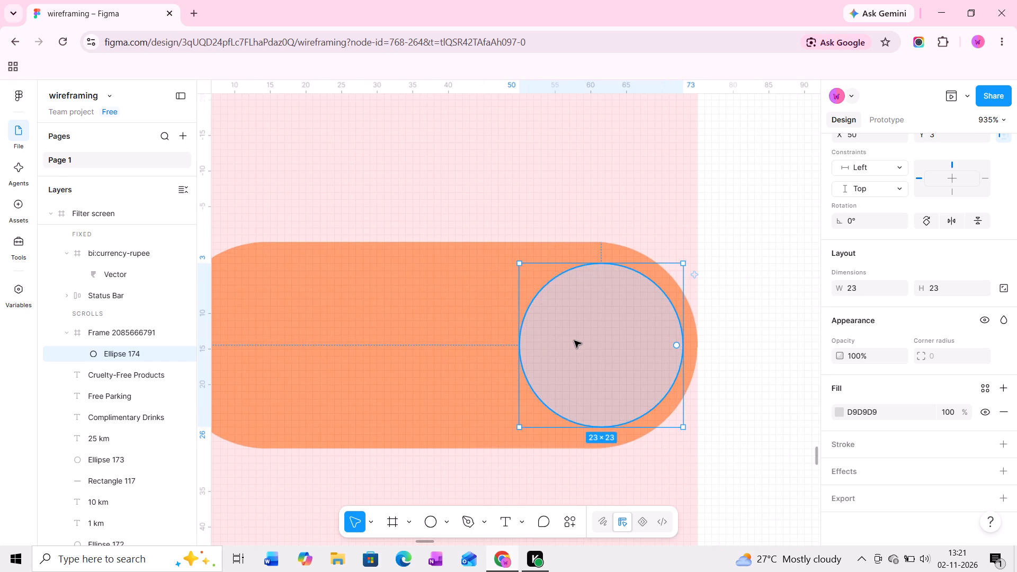
scroll(574, 341, "down", 9, "ctrl")
left_click_drag(499, 346, 718, 328)
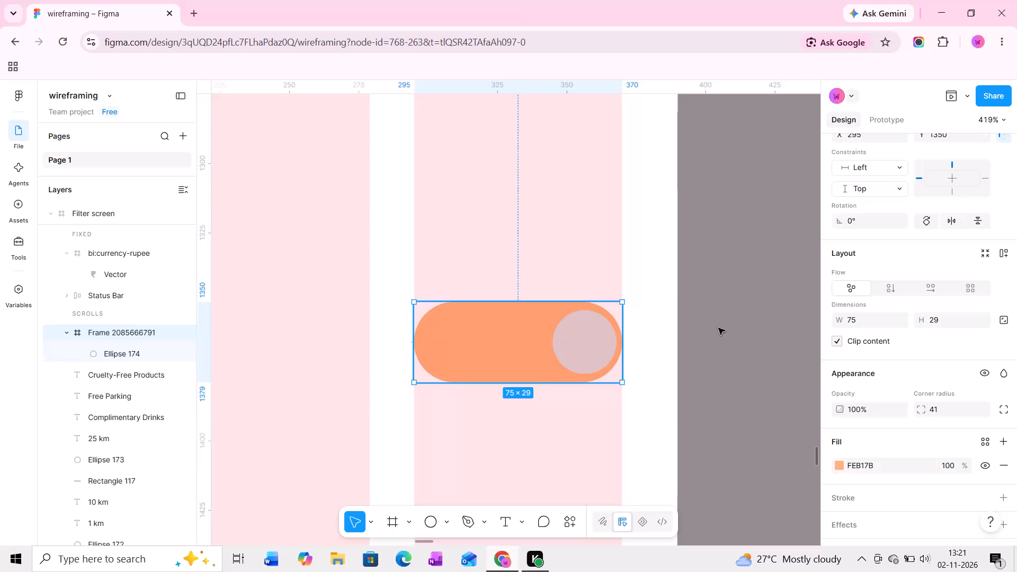
left_click_drag(718, 328, 739, 326)
middle_click_drag(725, 326, 536, 337)
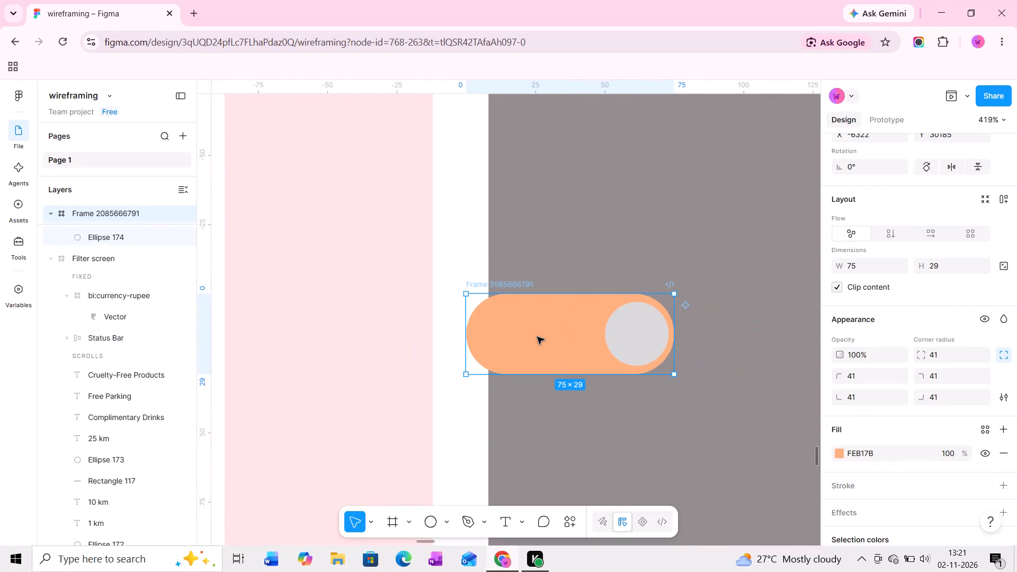
left_click_drag(537, 337, 653, 326)
Narrow the toggle frame to 71 wide by moving its left edge inward.
left_click_drag(583, 329, 595, 328)
Move the knob circle to the left end of the toggle, at X 4, Y 3.
left_click(773, 317, "ctrl")
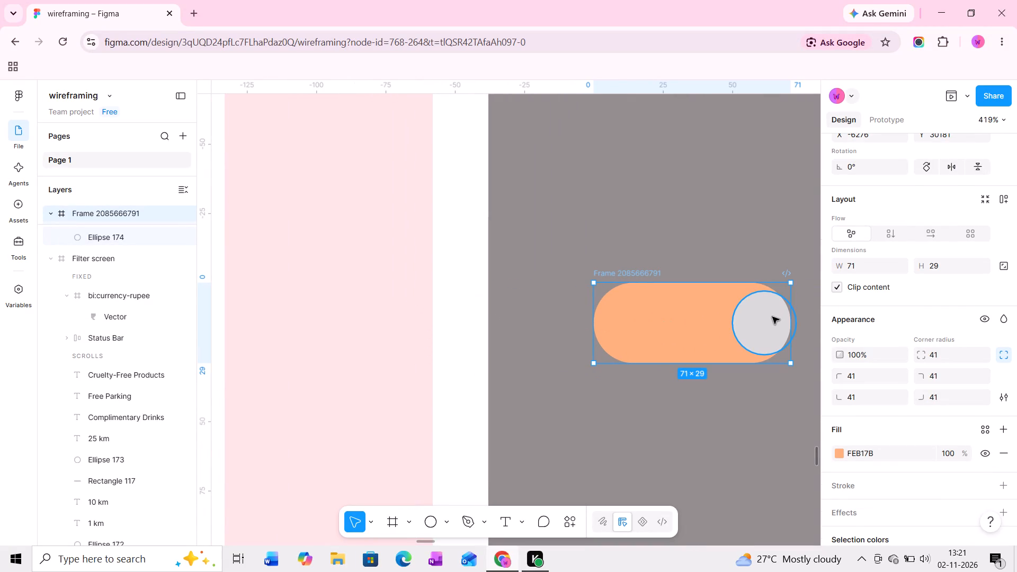
middle_click_drag(760, 317, 660, 332)
left_click_drag(658, 332, 590, 332)
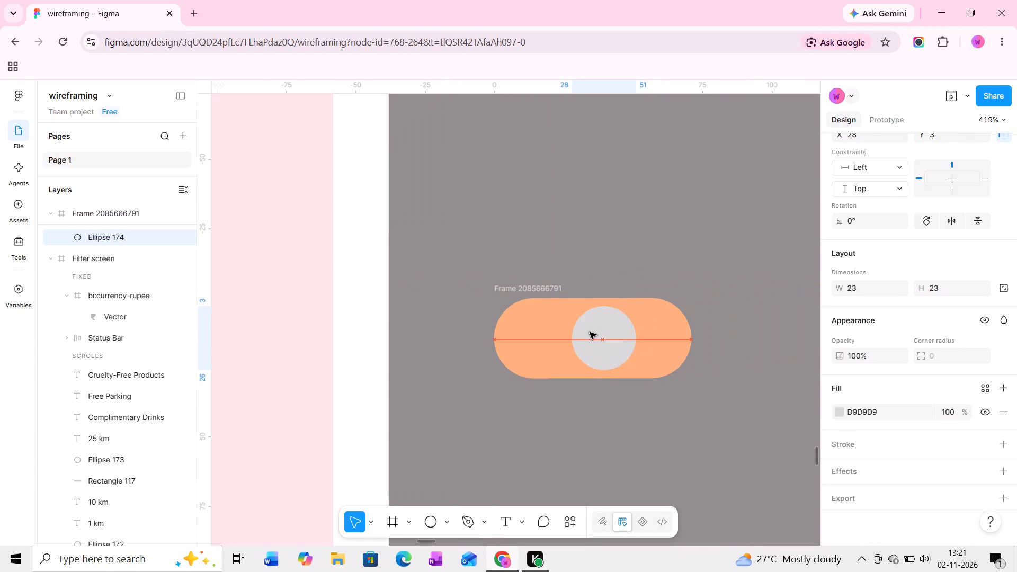
left_click_drag(590, 332, 530, 332)
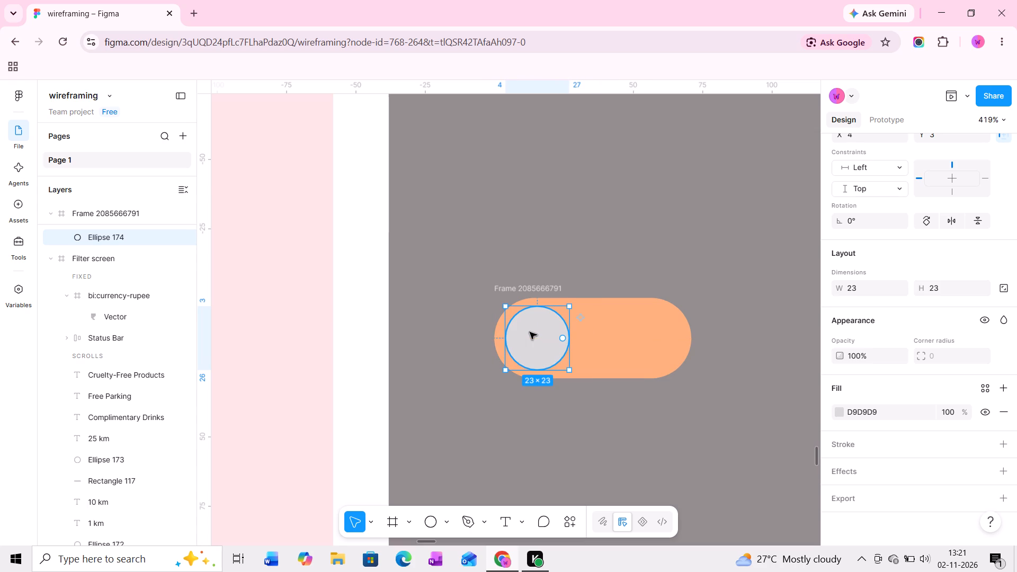
scroll(525, 326, "up", 5, "ctrl")
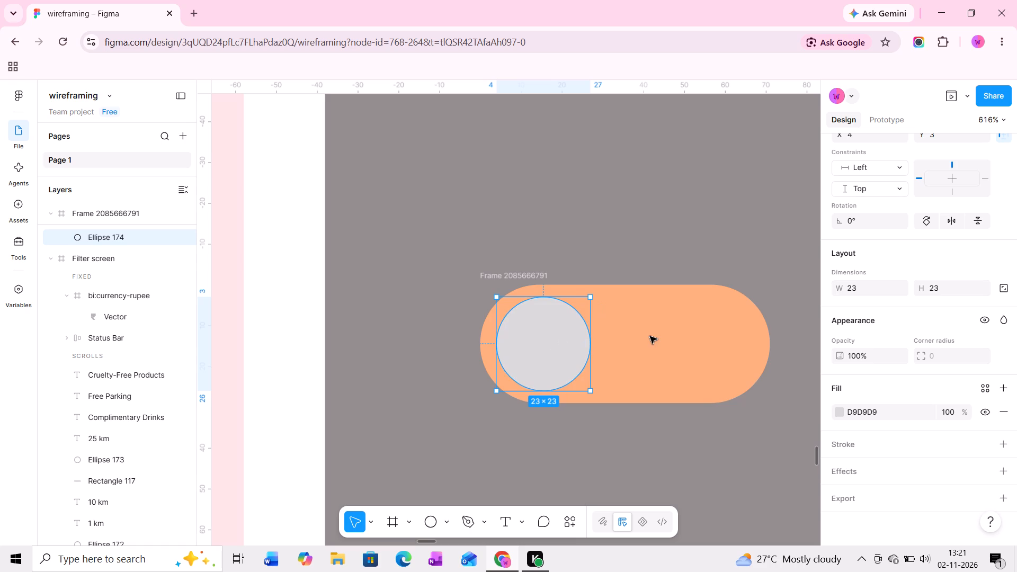
left_click(646, 315)
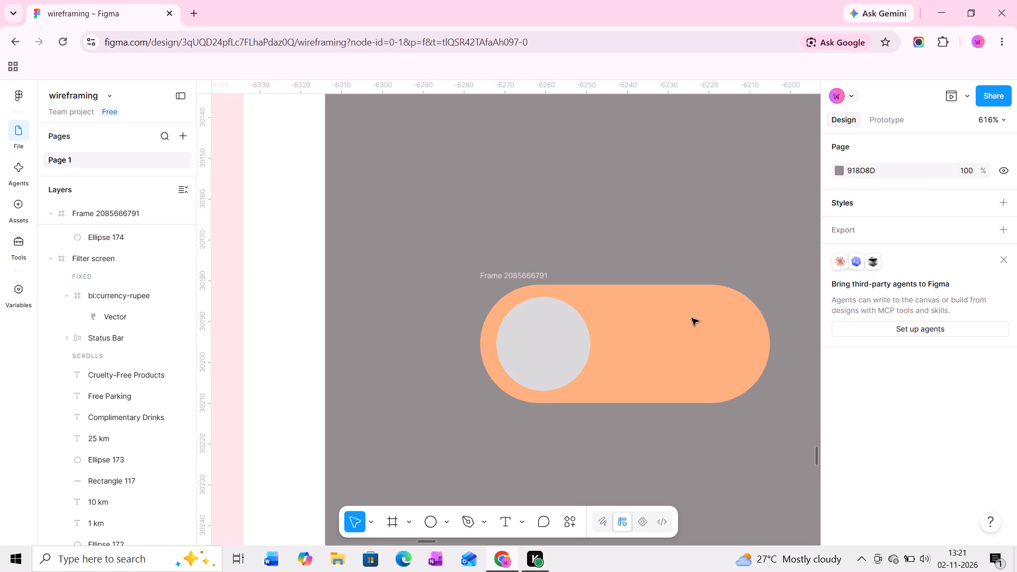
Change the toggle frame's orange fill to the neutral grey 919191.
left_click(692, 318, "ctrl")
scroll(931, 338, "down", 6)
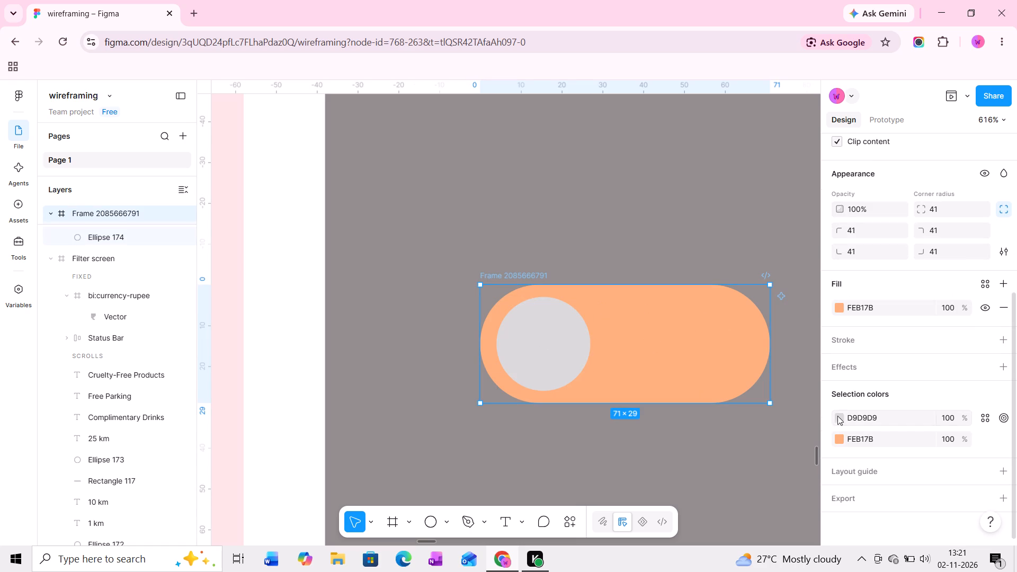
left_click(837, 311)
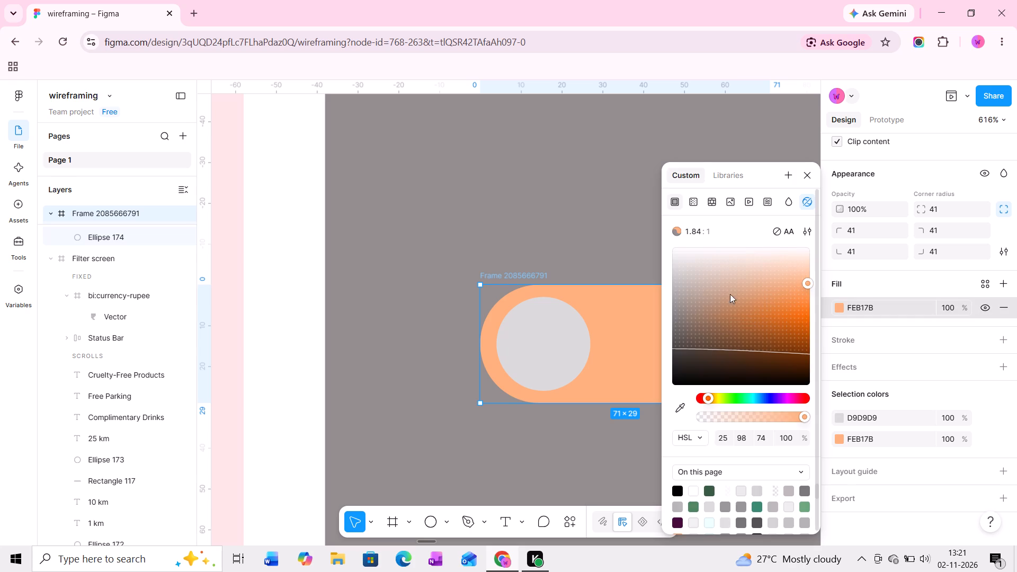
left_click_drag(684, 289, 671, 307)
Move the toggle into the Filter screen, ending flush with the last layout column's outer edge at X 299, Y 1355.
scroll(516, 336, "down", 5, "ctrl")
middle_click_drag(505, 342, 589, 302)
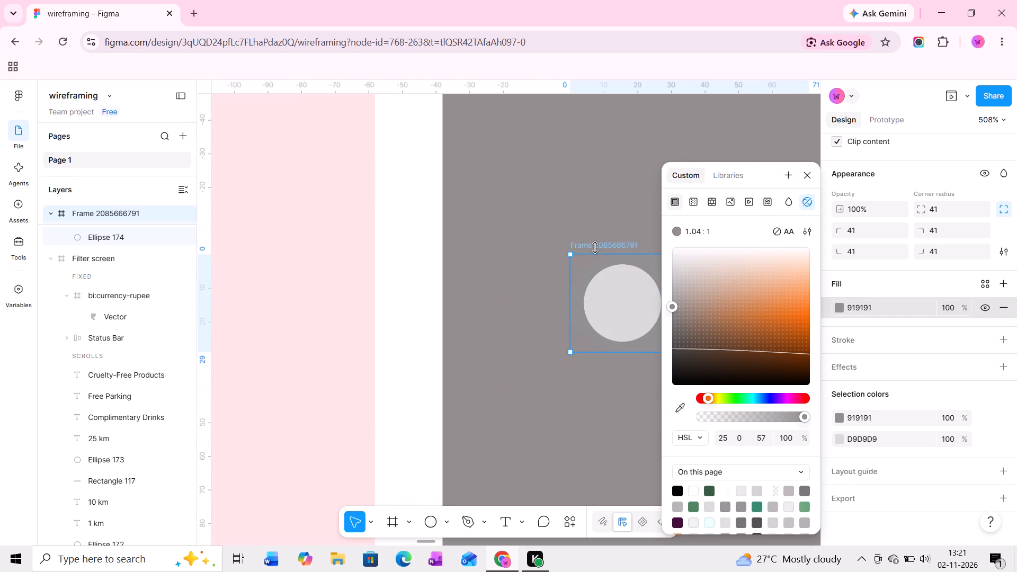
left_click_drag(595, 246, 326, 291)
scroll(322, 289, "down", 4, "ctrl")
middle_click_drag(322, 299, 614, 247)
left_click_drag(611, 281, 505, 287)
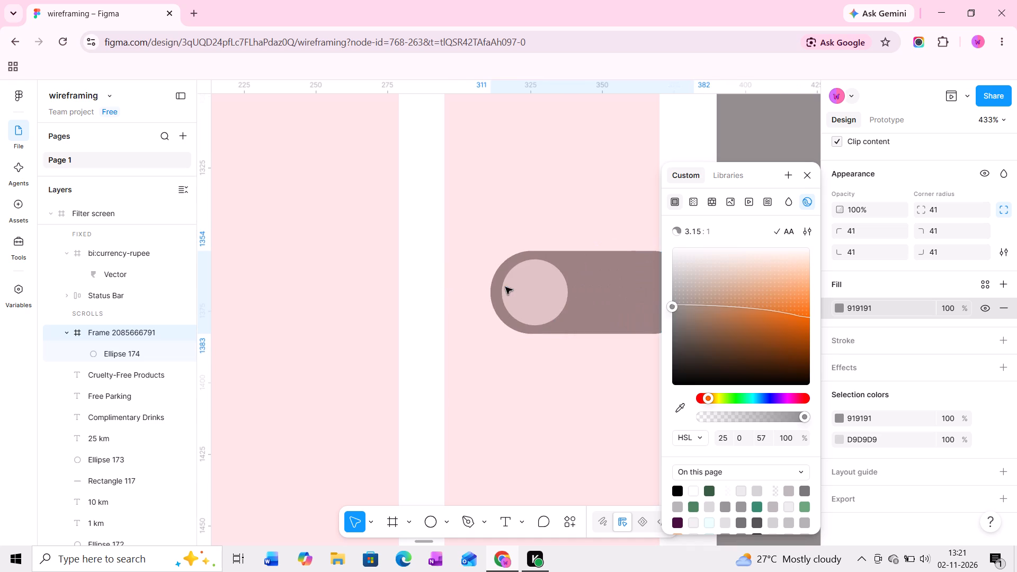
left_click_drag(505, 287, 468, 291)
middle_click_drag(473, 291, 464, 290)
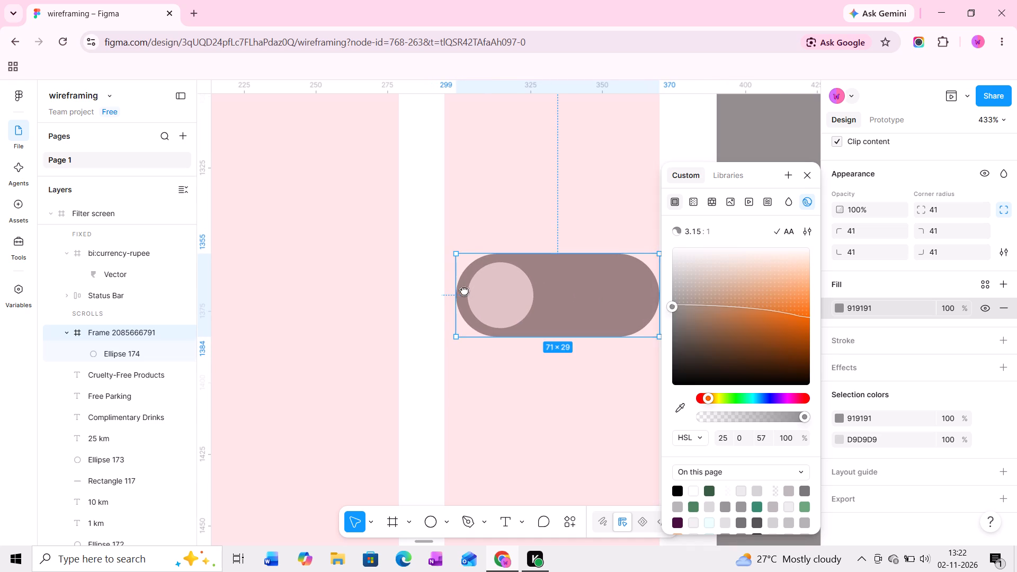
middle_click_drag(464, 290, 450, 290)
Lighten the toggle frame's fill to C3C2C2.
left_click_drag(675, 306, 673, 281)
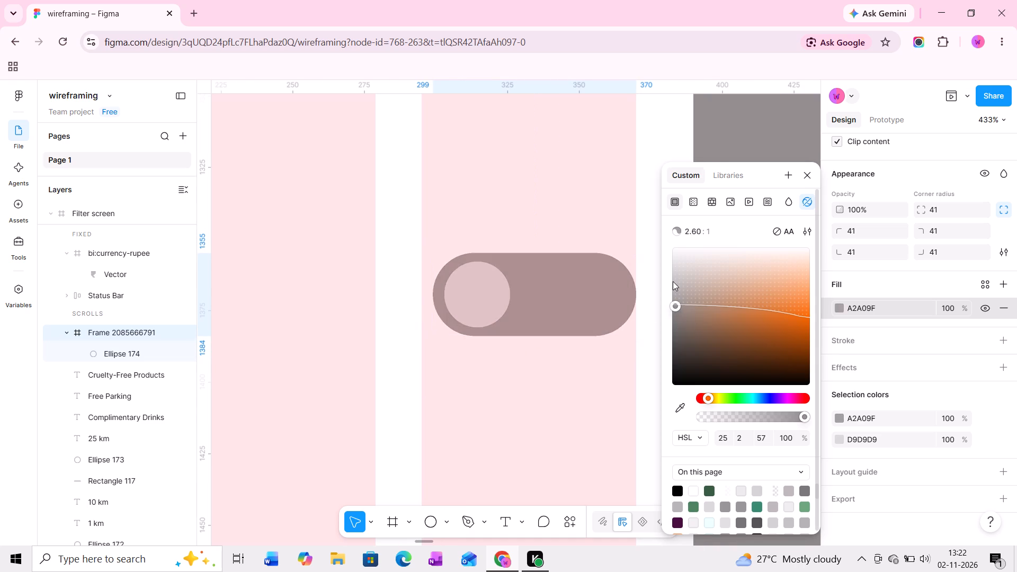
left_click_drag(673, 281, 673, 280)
Set the toggle knob circle's fill to white, FFFFFF.
left_click(493, 294, "ctrl")
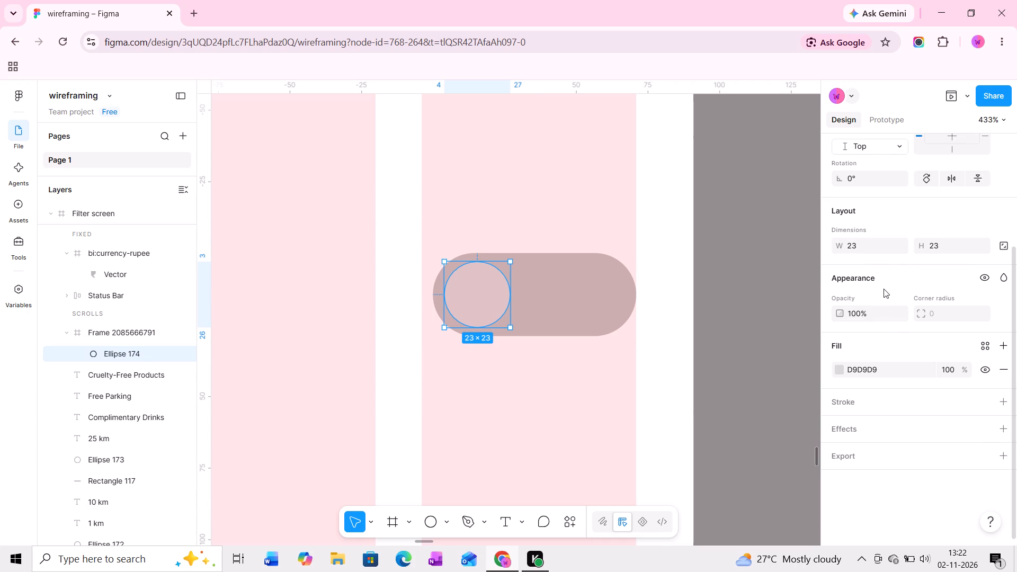
left_click(885, 370)
key("f")
key("Return")
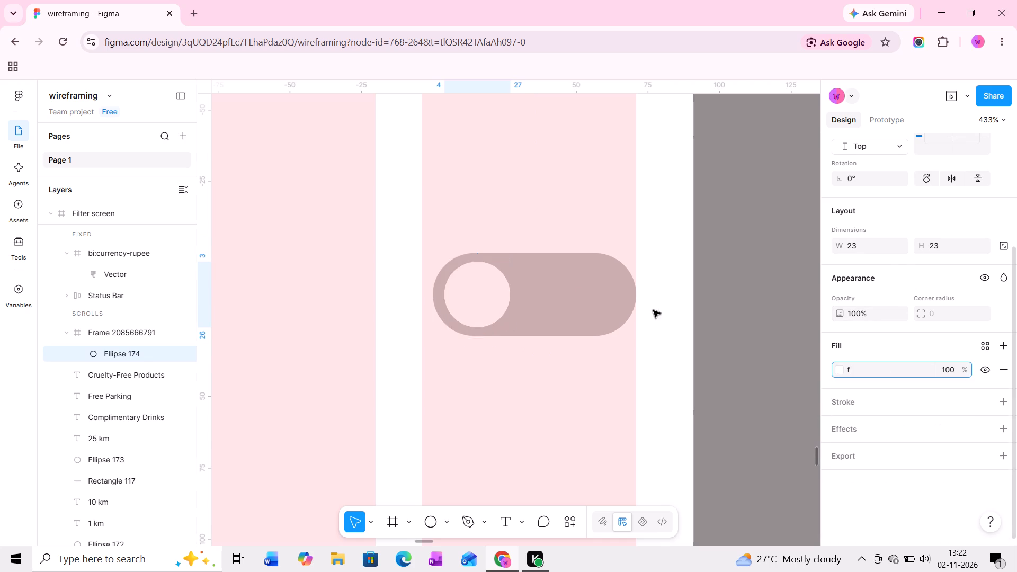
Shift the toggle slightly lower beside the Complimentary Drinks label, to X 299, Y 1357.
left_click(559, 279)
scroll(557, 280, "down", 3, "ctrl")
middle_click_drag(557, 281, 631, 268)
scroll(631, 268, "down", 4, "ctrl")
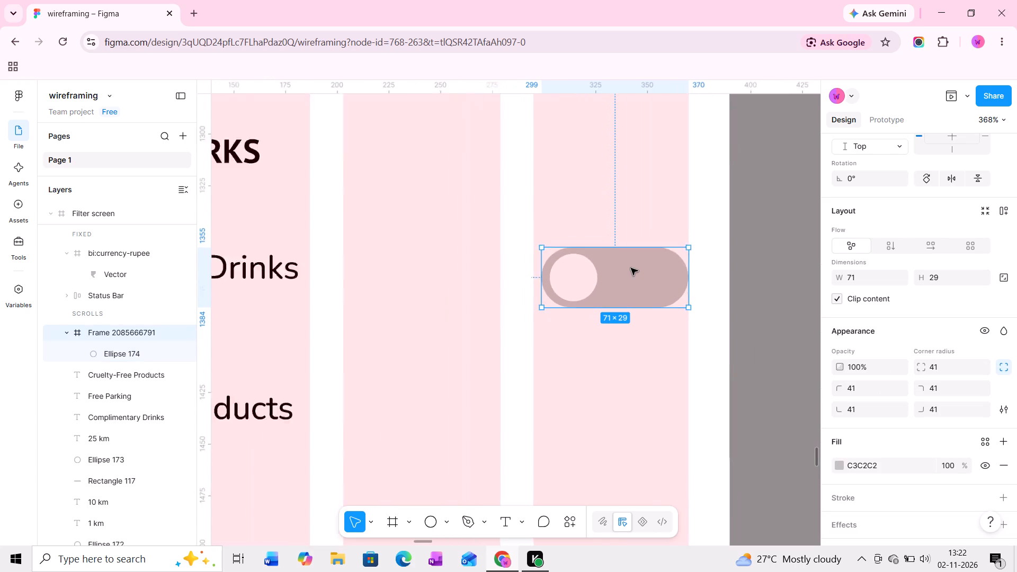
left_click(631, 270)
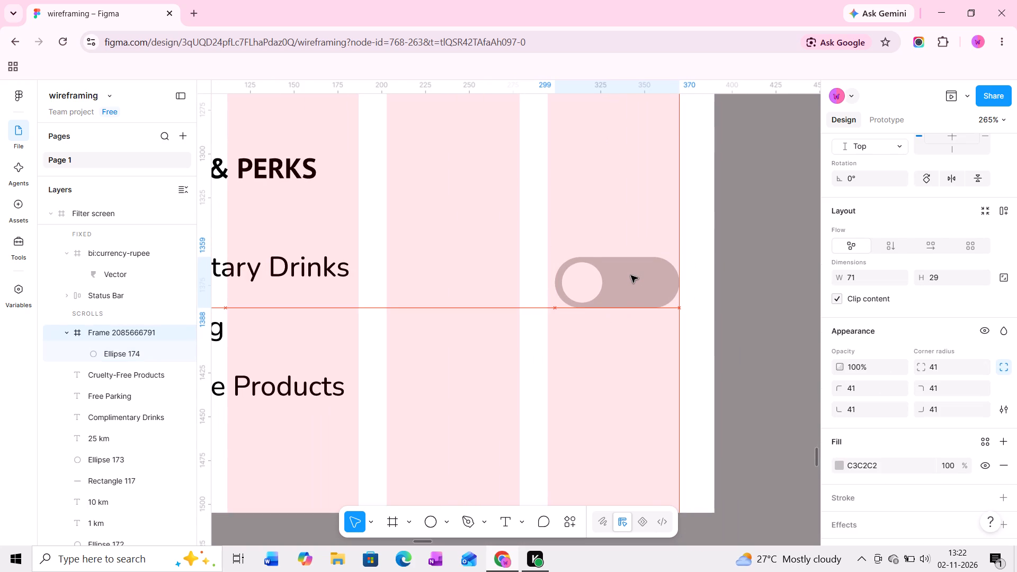
Adjust the toggle frame's fill to the light grey C8C8C8.
scroll(902, 392, "down", 2)
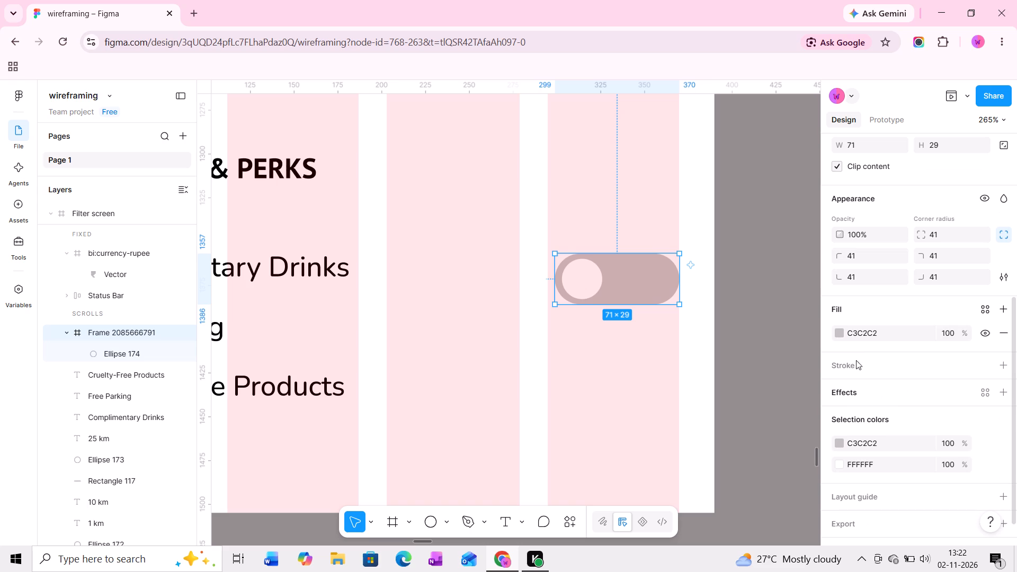
left_click(844, 332)
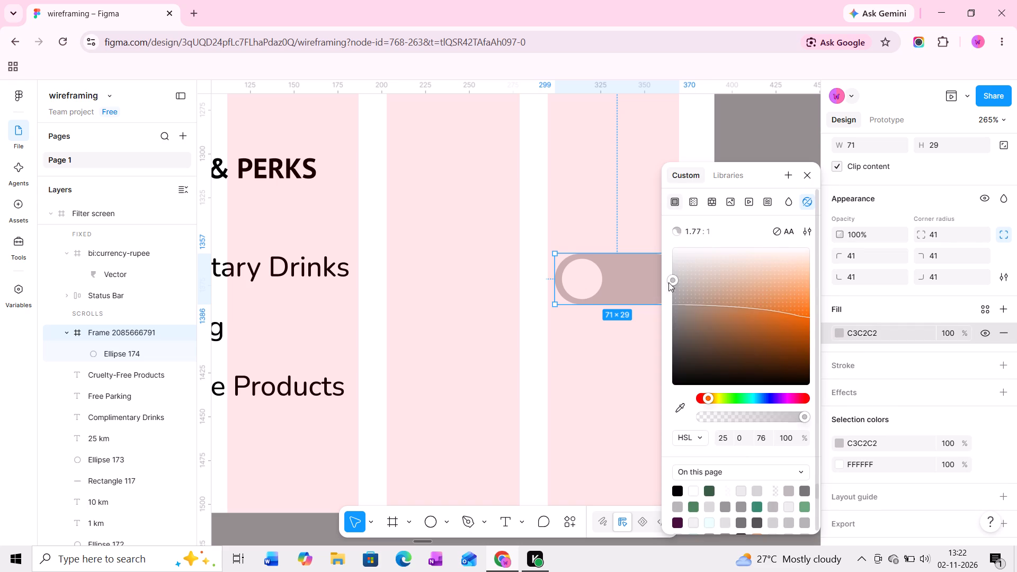
left_click_drag(668, 282, 664, 270)
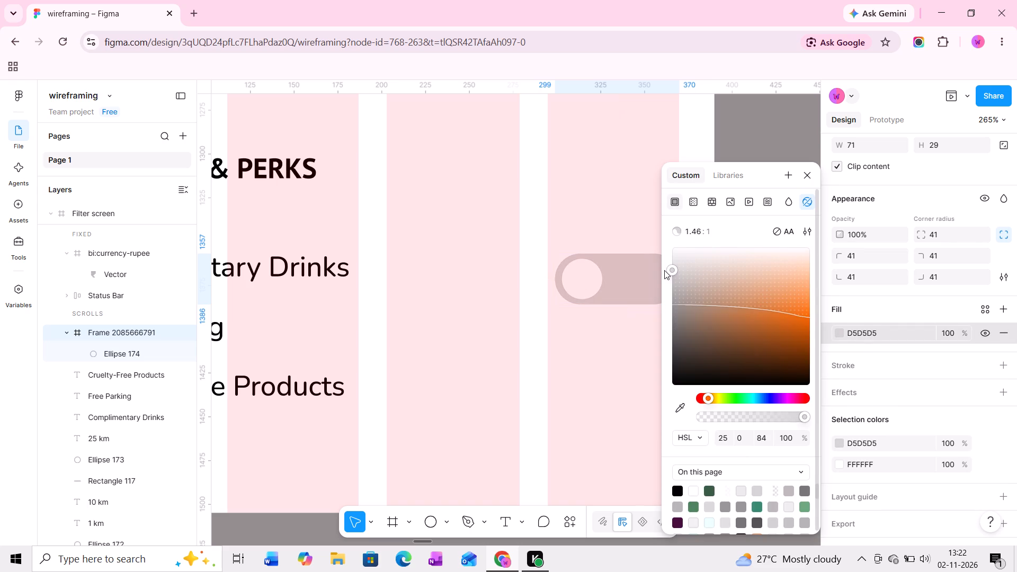
left_click_drag(664, 270, 661, 277)
Move the toggle out of the Filter screen onto the empty canvas just beyond its edge.
middle_click_drag(570, 279, 487, 284)
middle_click_drag(508, 282, 457, 280)
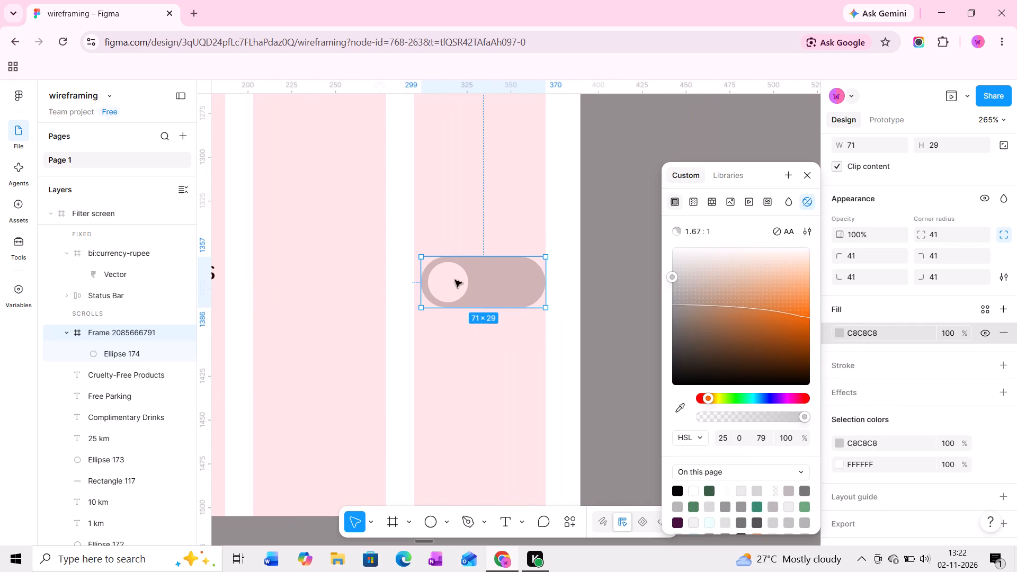
left_click_drag(490, 278, 647, 204)
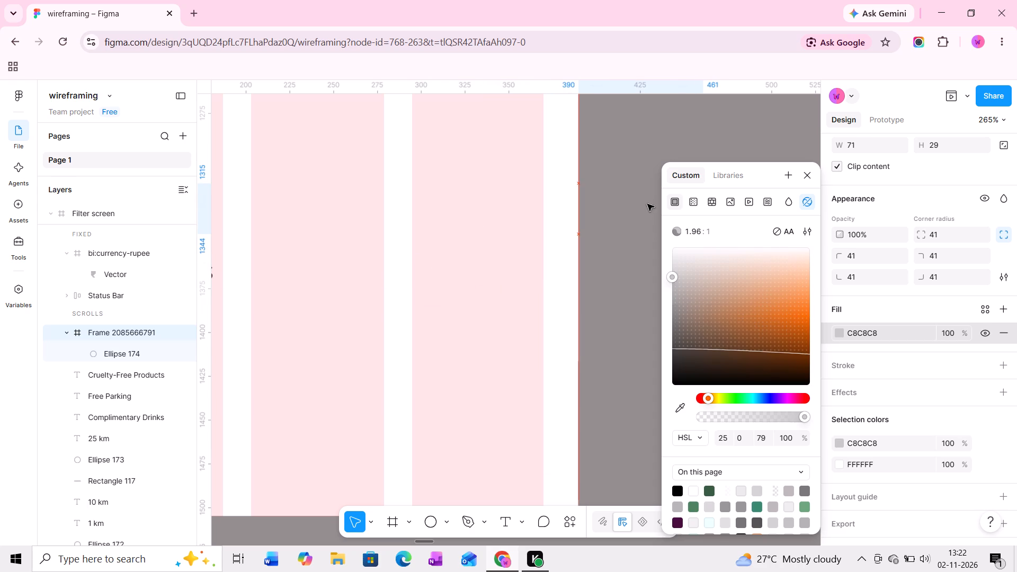
left_click_drag(647, 204, 653, 201)
Rename the toggle frame as Perk toggle.
middle_click_drag(604, 218, 489, 232)
scroll(542, 226, "up", 5, "ctrl")
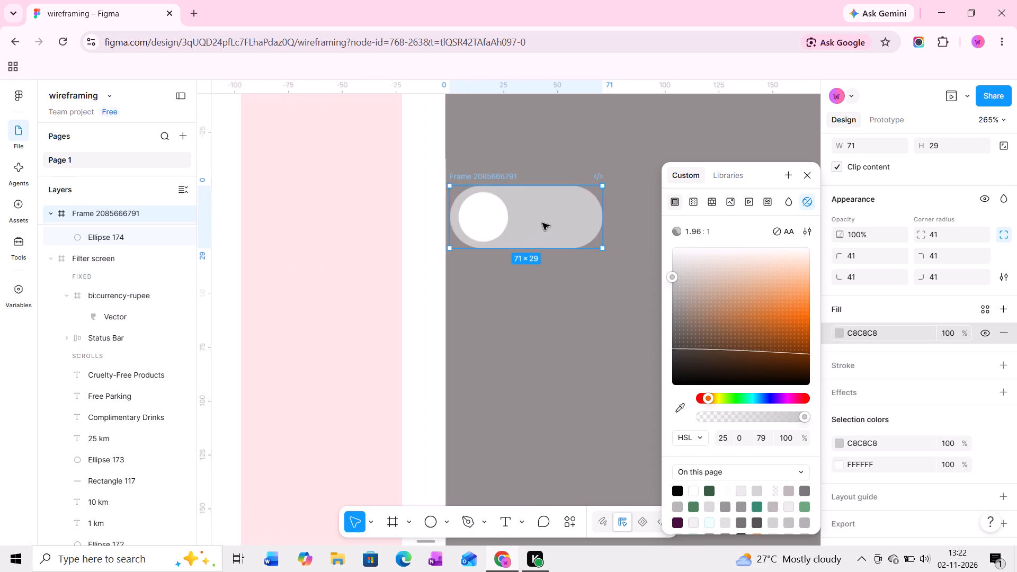
left_click_drag(486, 174, 501, 174)
double_click(501, 174)
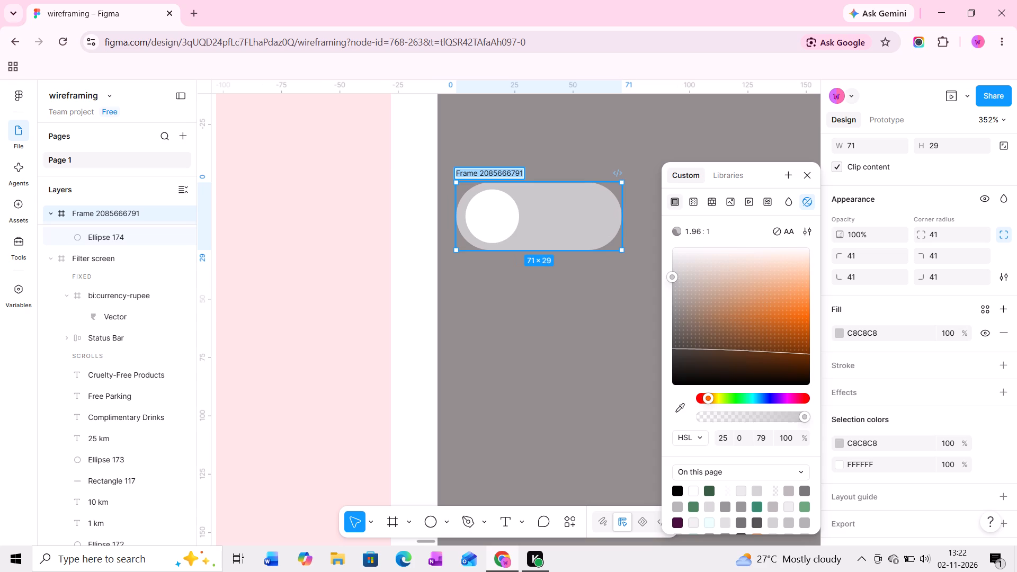
type("Perk")
key("space")
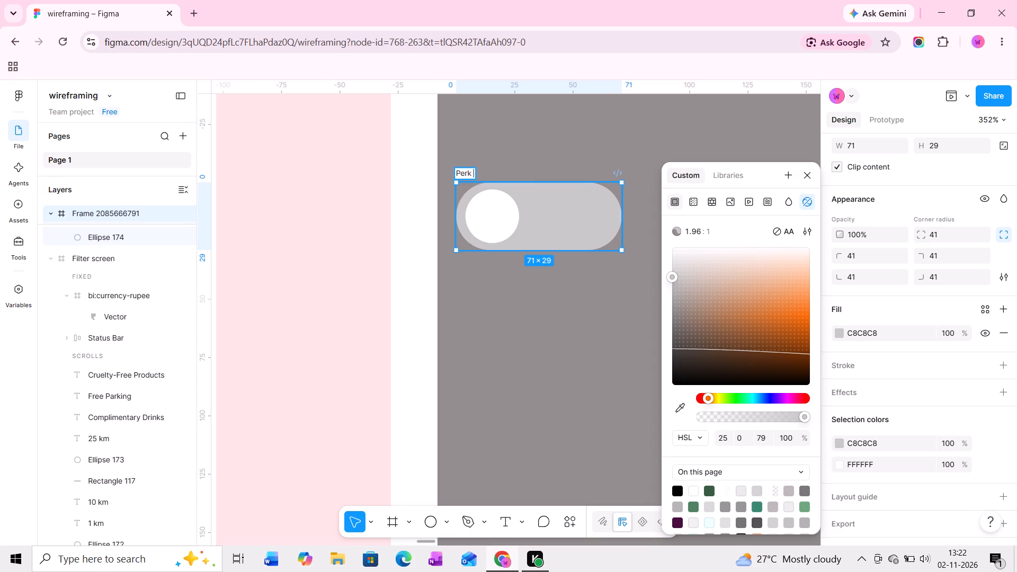
type("to")
type("ggle")
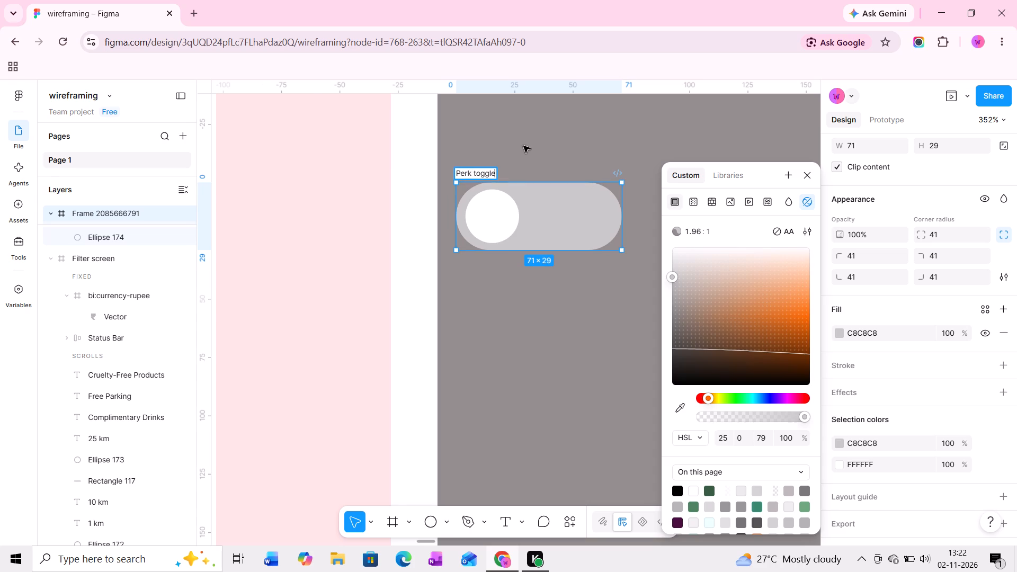
left_click(518, 285)
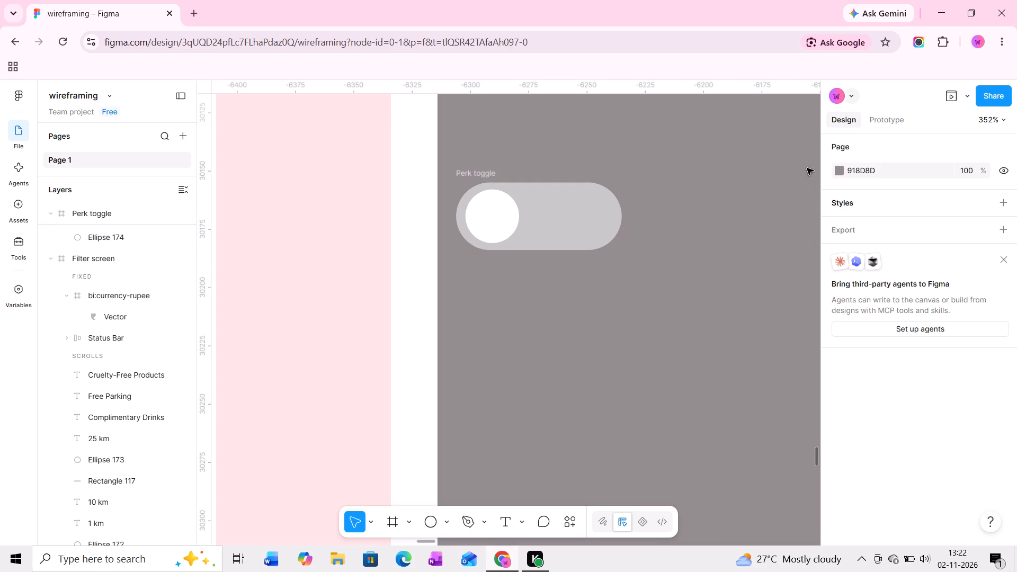
Turn the Perk toggle frame into a component.
left_click(482, 172)
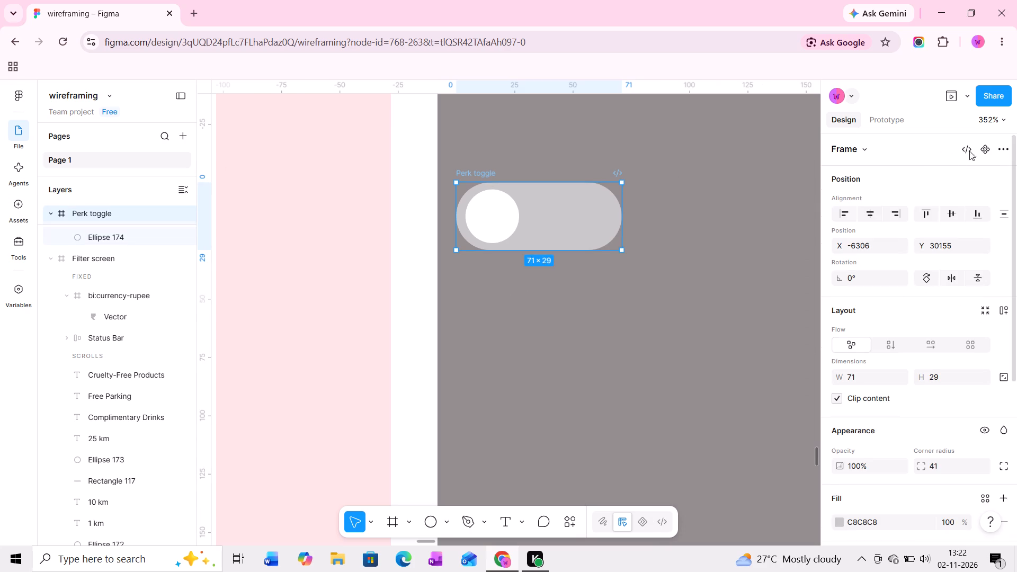
left_click(984, 151)
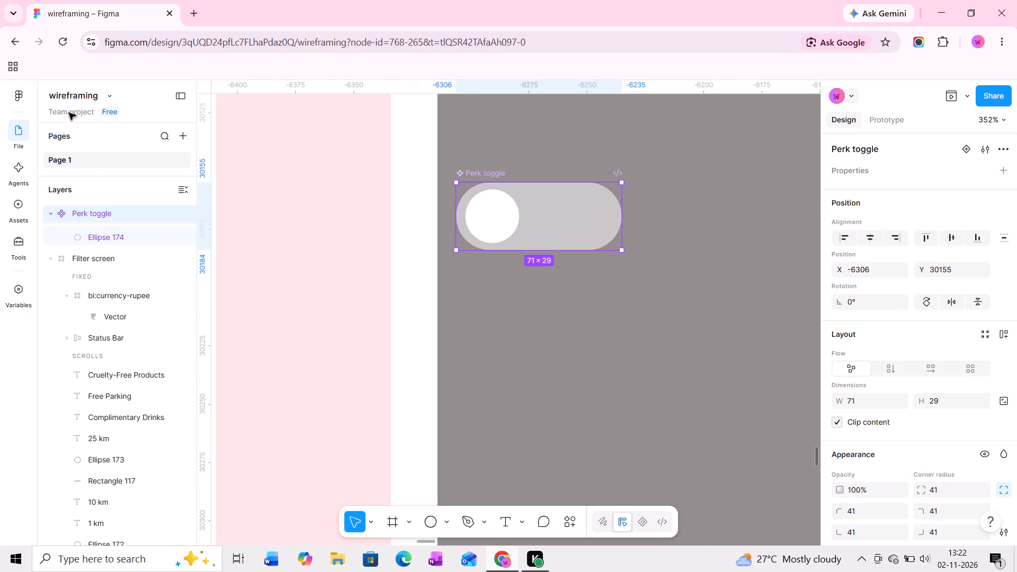
Search the assets for perk and place a Perk toggle instance on the empty canvas below the main component.
left_click(17, 212)
type("per")
key("k")
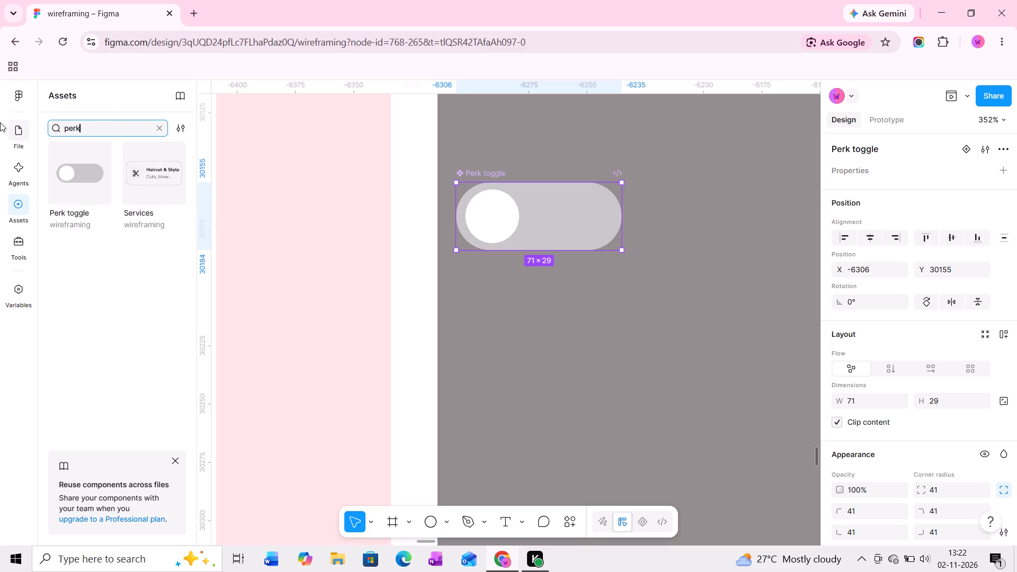
left_click_drag(60, 177, 667, 441)
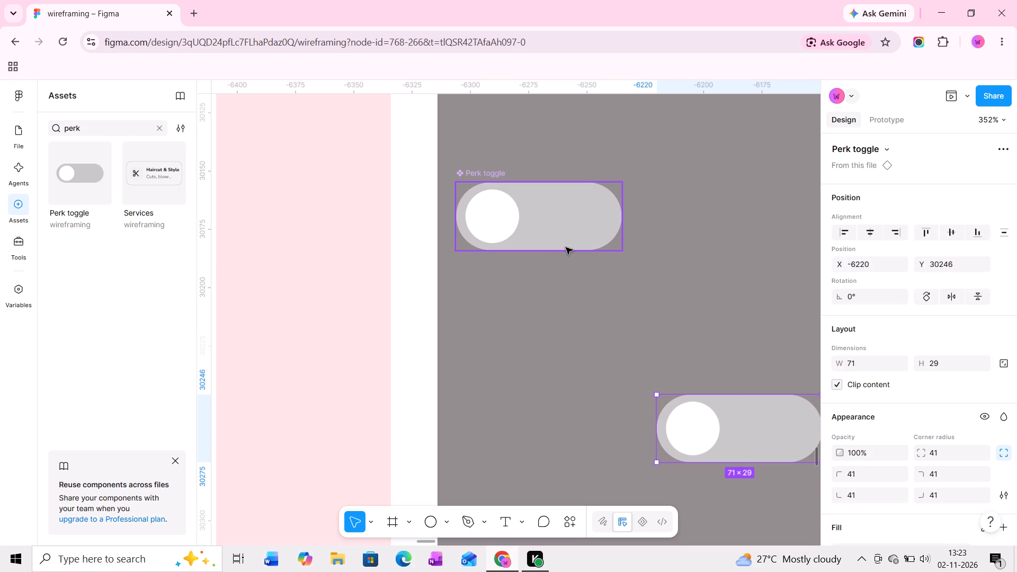
Add a second variant to the Perk toggle main component.
left_click(541, 229)
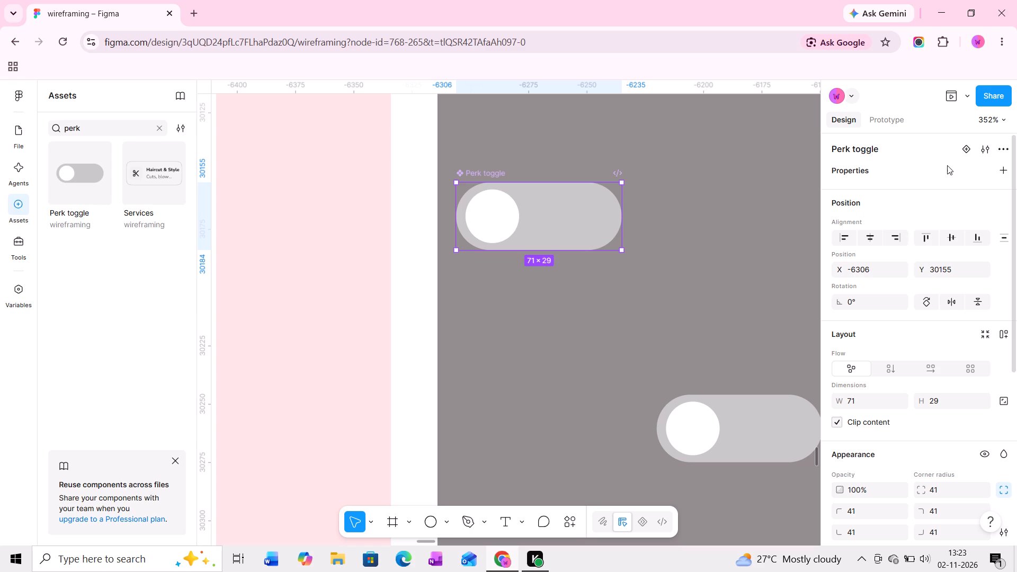
left_click(964, 147)
Move the Perk toggle component set fully off the Filter screen, to X -6306, Y 30119.
scroll(502, 213, "up", 6, "ctrl")
middle_click_drag(525, 259, 515, 231)
left_click_drag(666, 249, 704, 202)
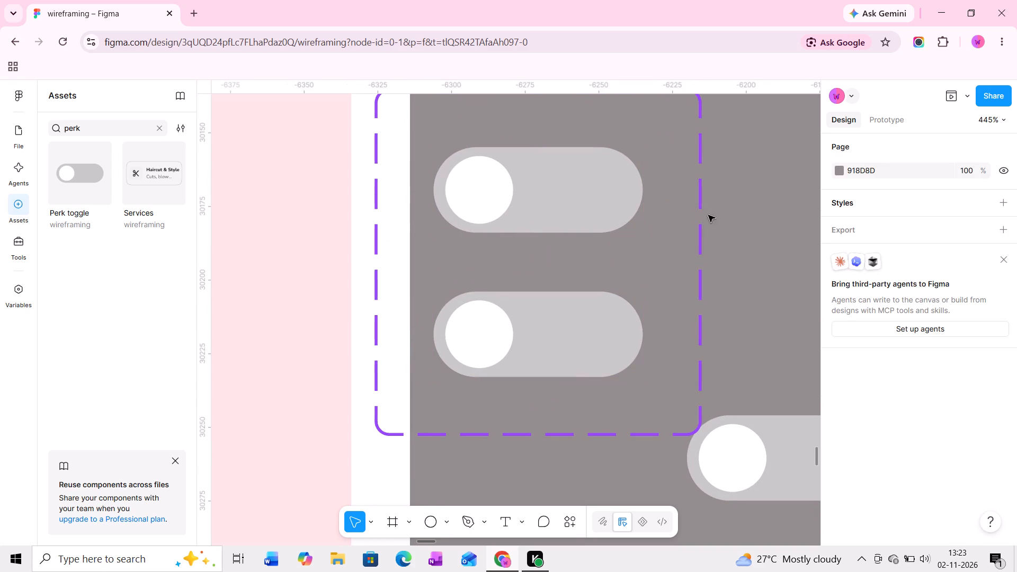
left_click(702, 221)
left_click(700, 222, "ctrl")
left_click_drag(645, 252, 645, 251)
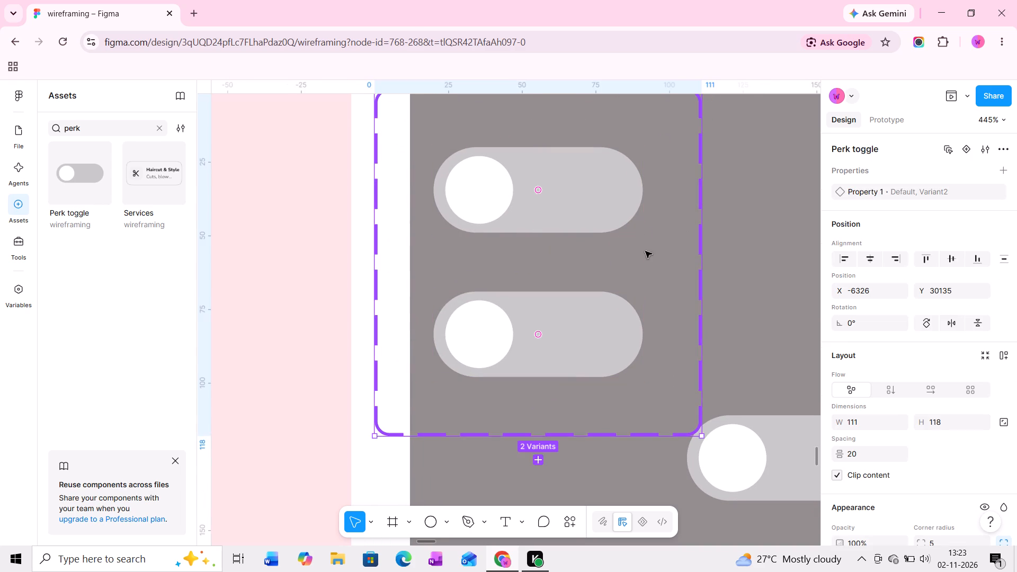
left_click_drag(645, 251, 704, 204)
Apply horizontal auto layout to the upper Perk toggle variant around its knob circle.
left_click(604, 266)
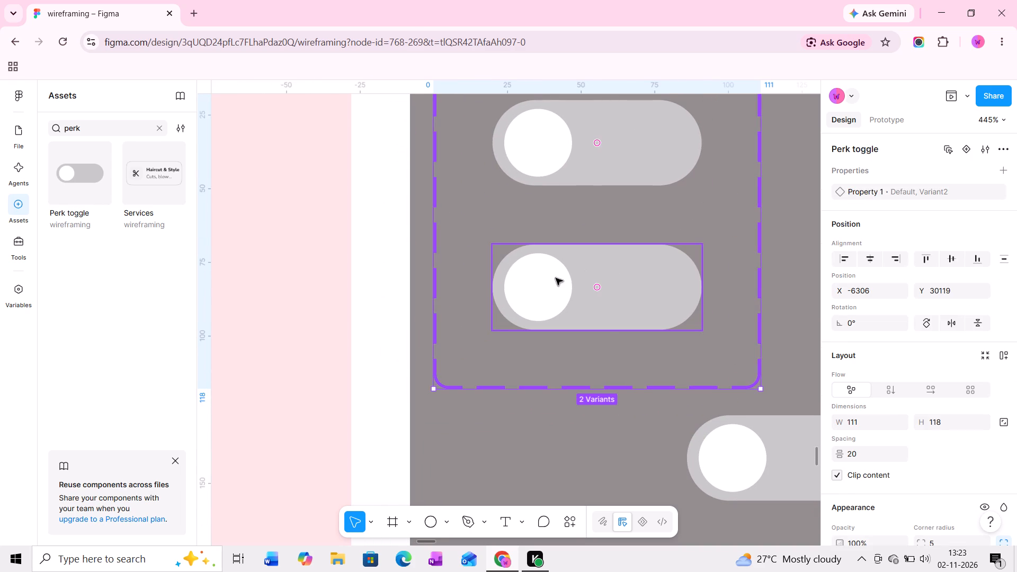
scroll(890, 433, "down", 1)
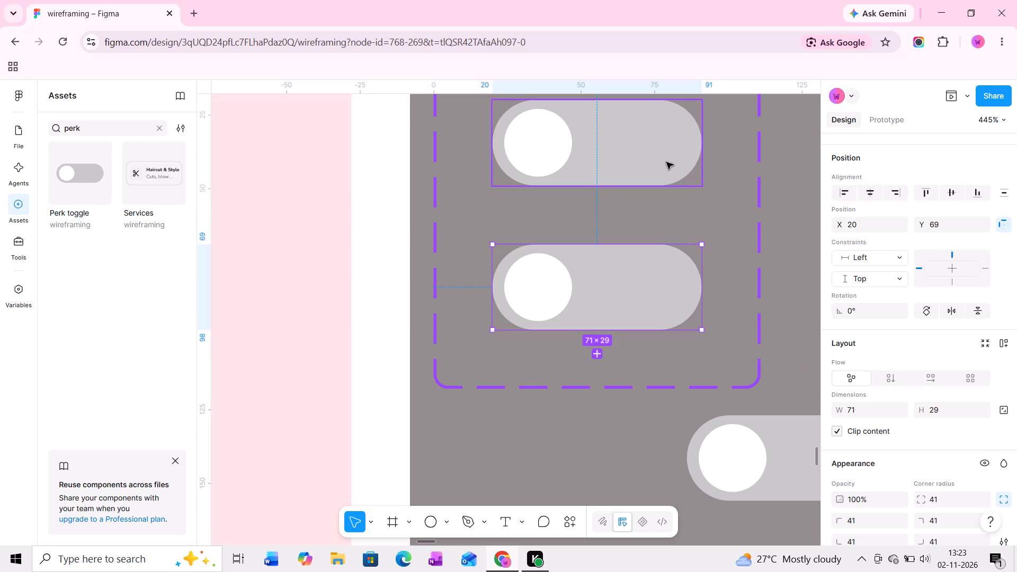
left_click(666, 162)
scroll(630, 168, "down", 2, "ctrl")
middle_click_drag(621, 184, 581, 247)
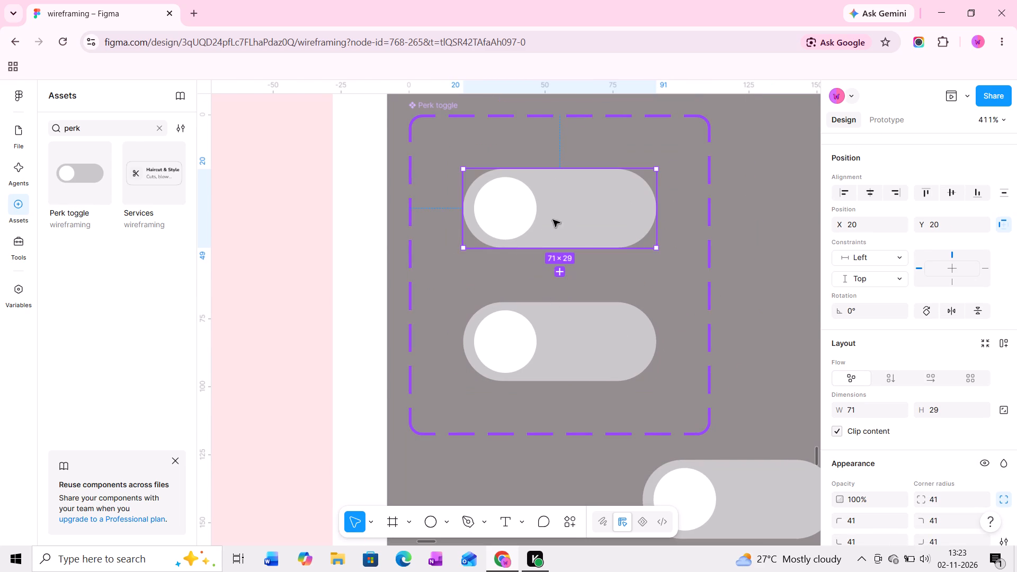
left_click(524, 218, "ctrl")
left_click(567, 210, "shift")
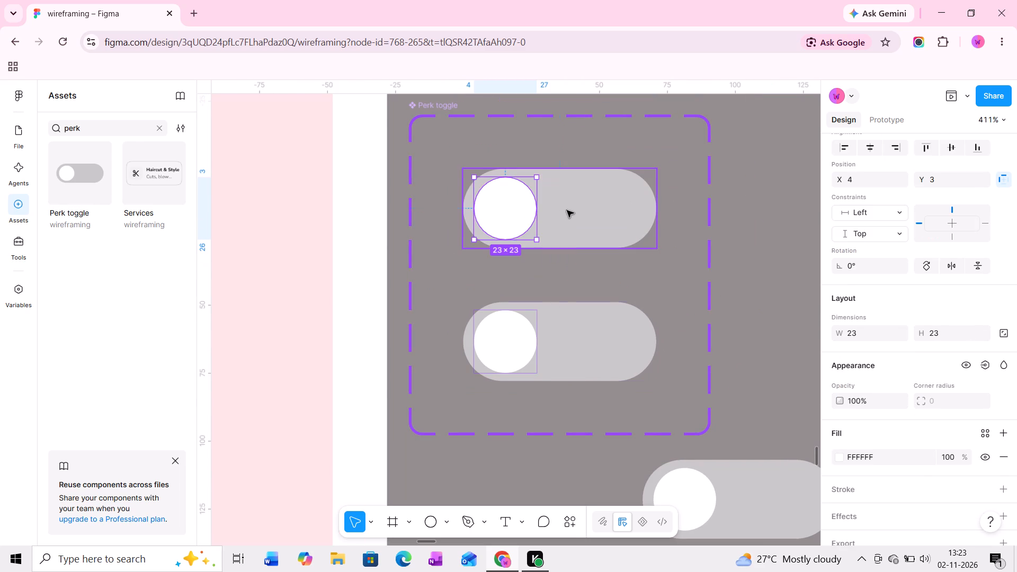
key("shift+a")
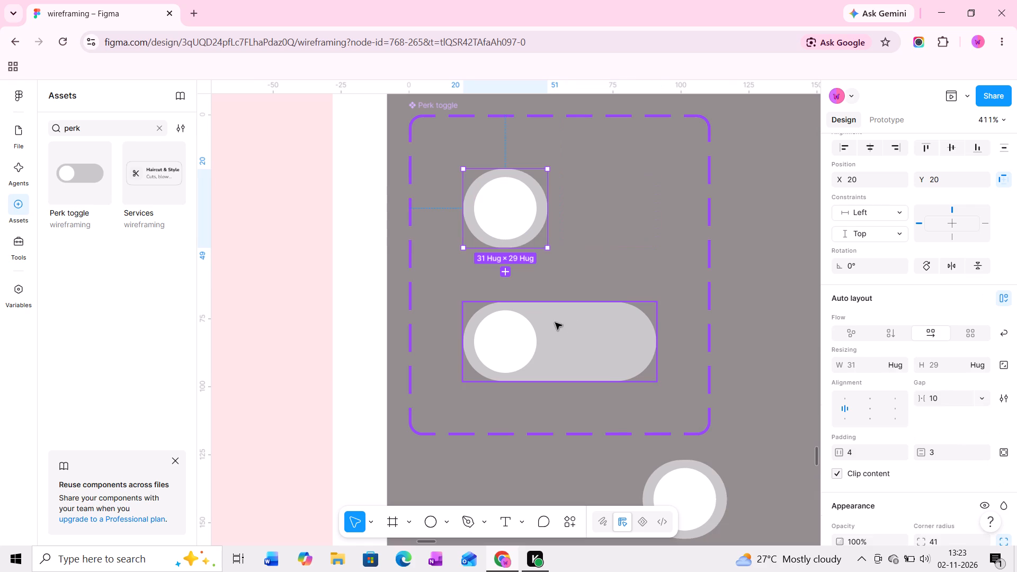
Widen the upper Perk toggle variant to 71 so its track extends beyond the knob.
left_click_drag(551, 203, 625, 207)
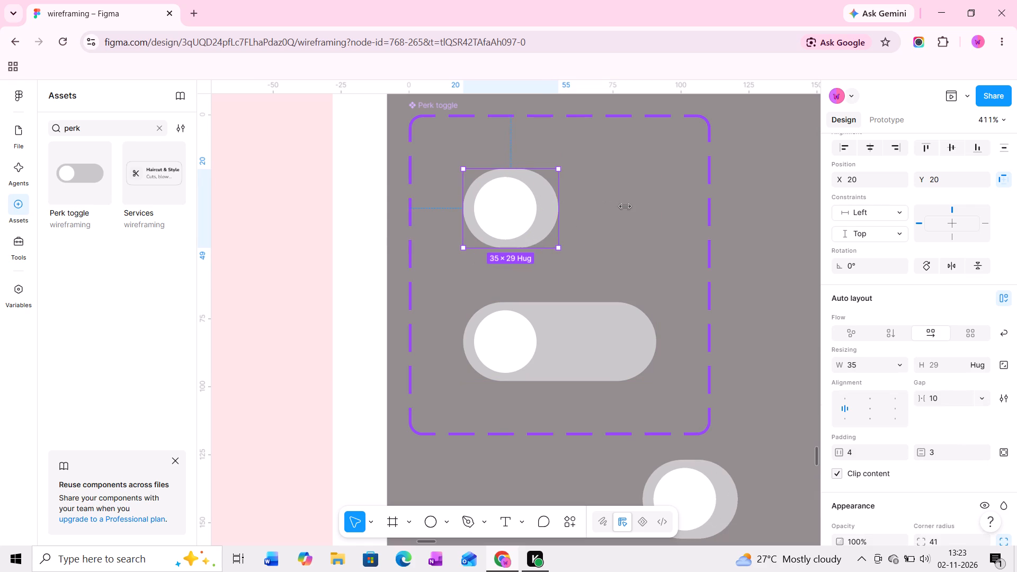
left_click_drag(625, 207, 661, 207)
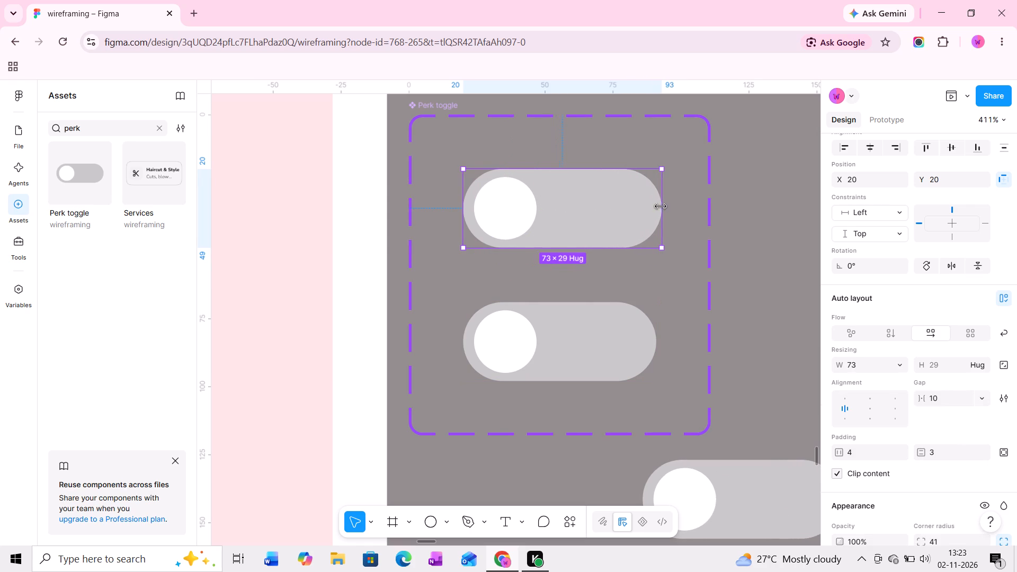
left_click_drag(661, 207, 658, 207)
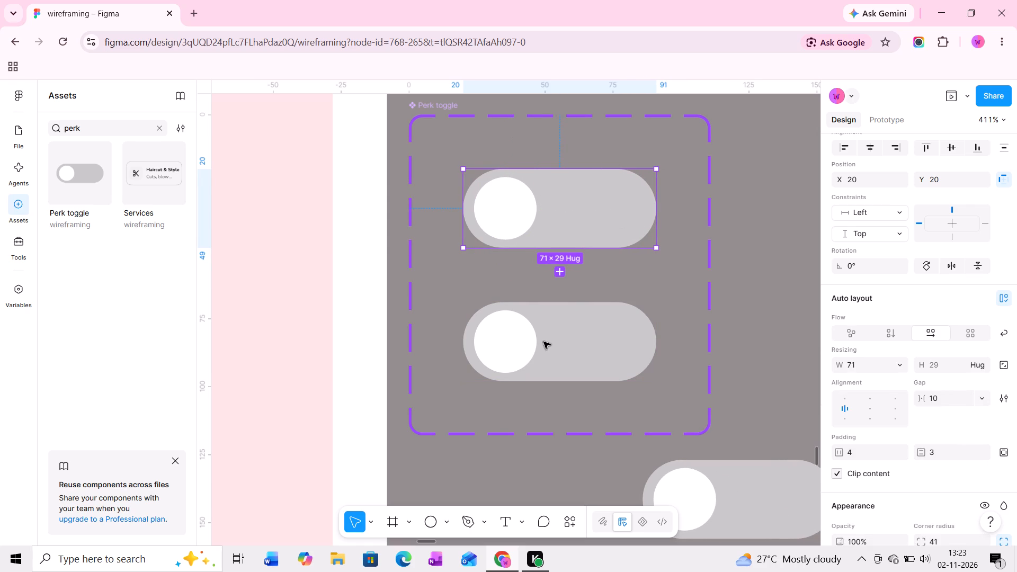
Apply horizontal auto layout to the lower Perk toggle variant and widen it to 71.
left_click(542, 344)
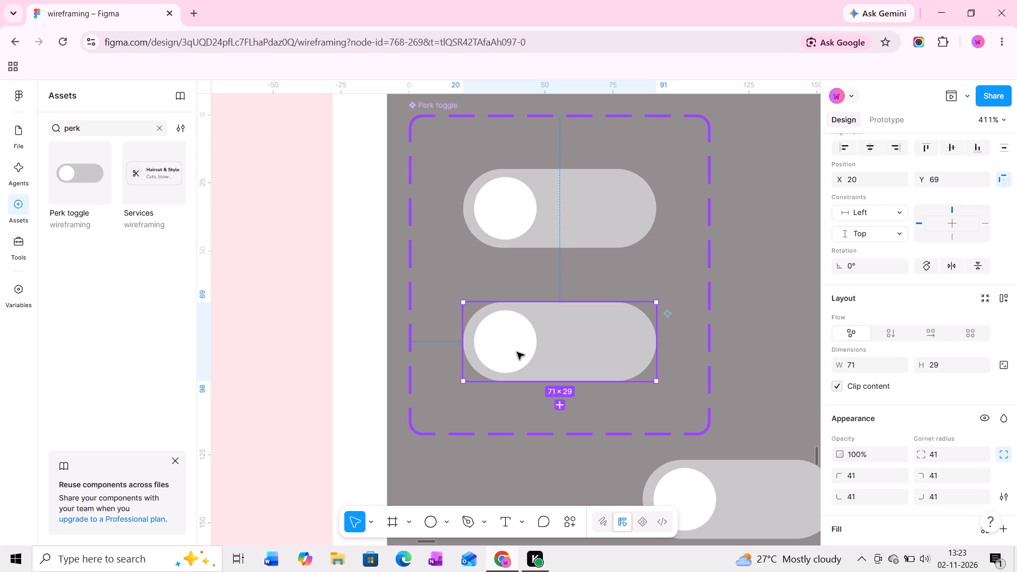
left_click(517, 352, "shift")
left_click(551, 348)
left_click(520, 347, "ctrl")
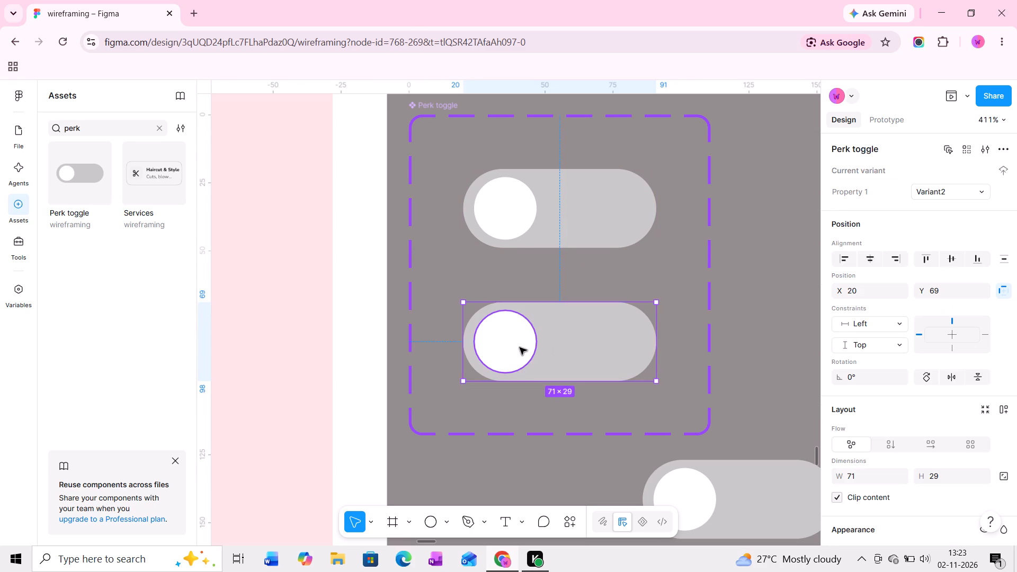
left_click(574, 350, "shift")
key("shift+a")
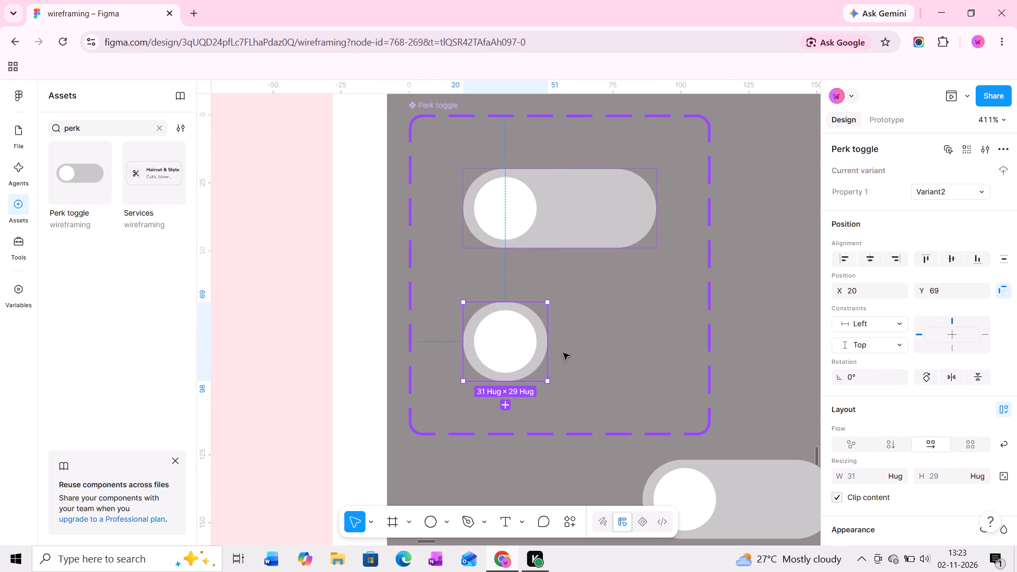
left_click_drag(549, 346, 636, 347)
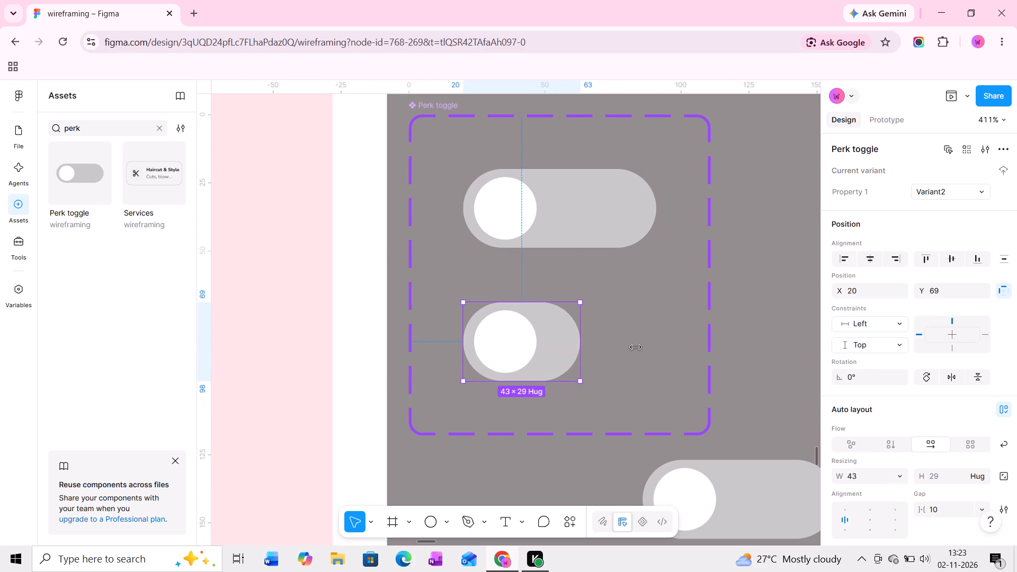
left_click_drag(636, 347, 661, 347)
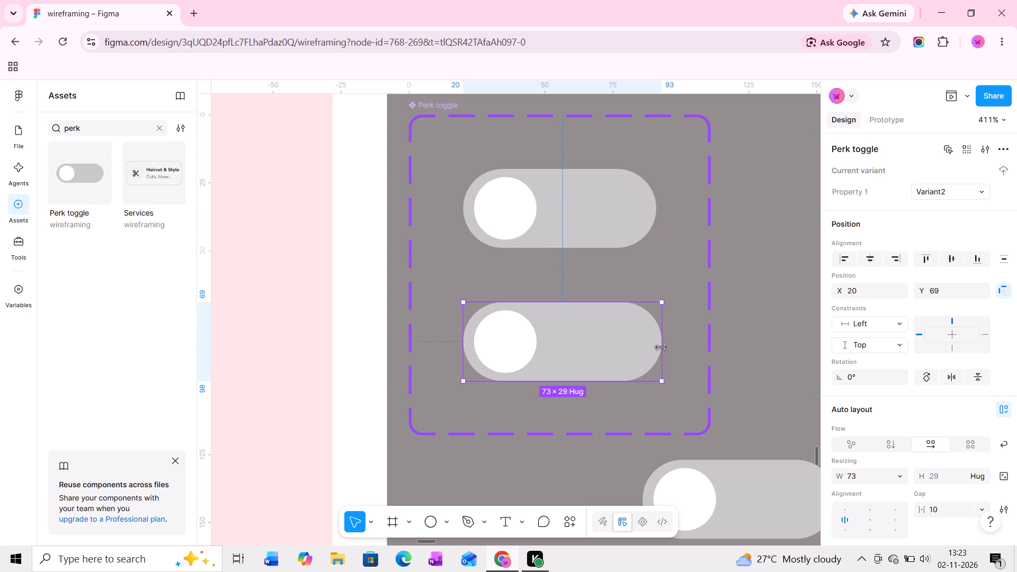
left_click_drag(661, 347, 657, 347)
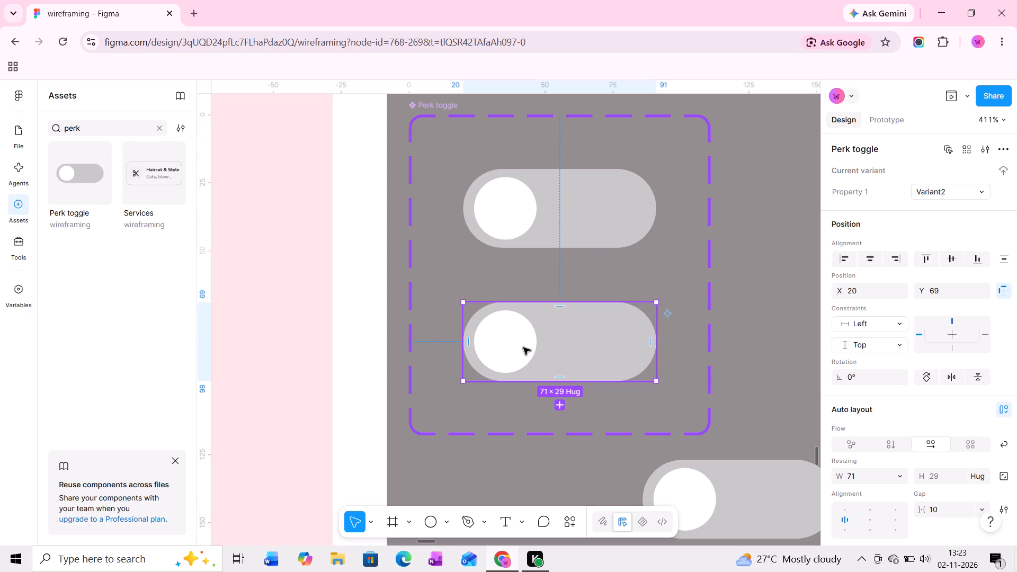
Align the knob of the lower Perk toggle variant to the right end of its track, vertically centred.
left_click(893, 521)
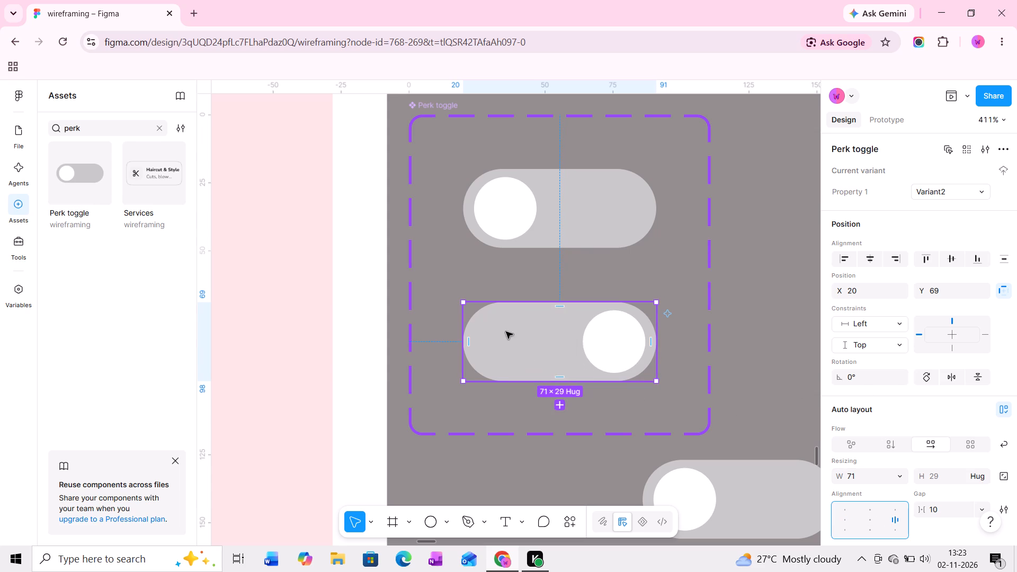
Fill the lower Perk toggle variant's track with the orange sampled from the selected 3.5 & Above chip variant.
scroll(509, 327, "down", 15, "ctrl")
middle_click_drag(516, 306, 746, 353)
middle_click_drag(592, 294, 670, 366)
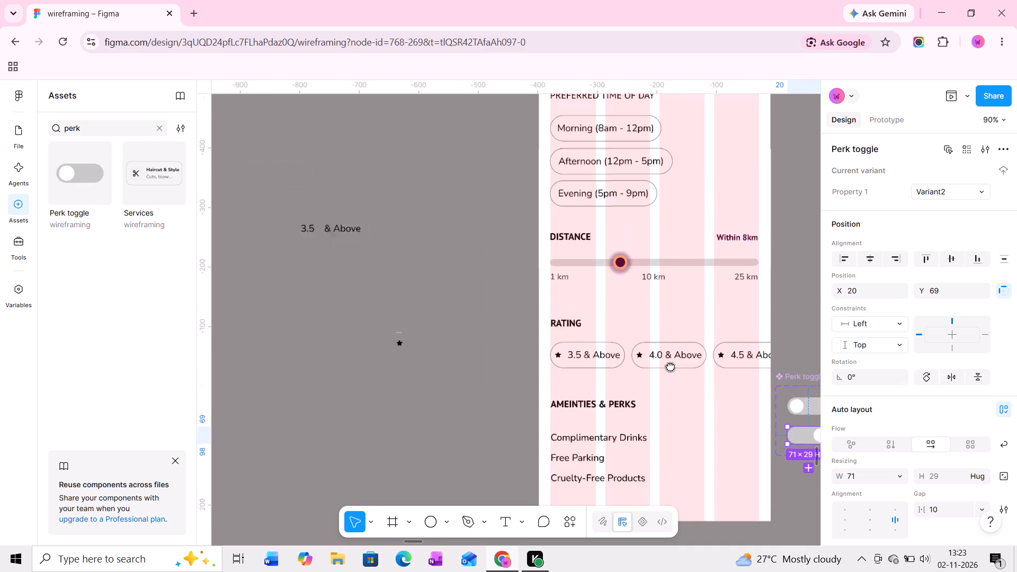
middle_click_drag(670, 366, 671, 367)
middle_click_drag(527, 282, 564, 425)
middle_click_drag(569, 266, 570, 323)
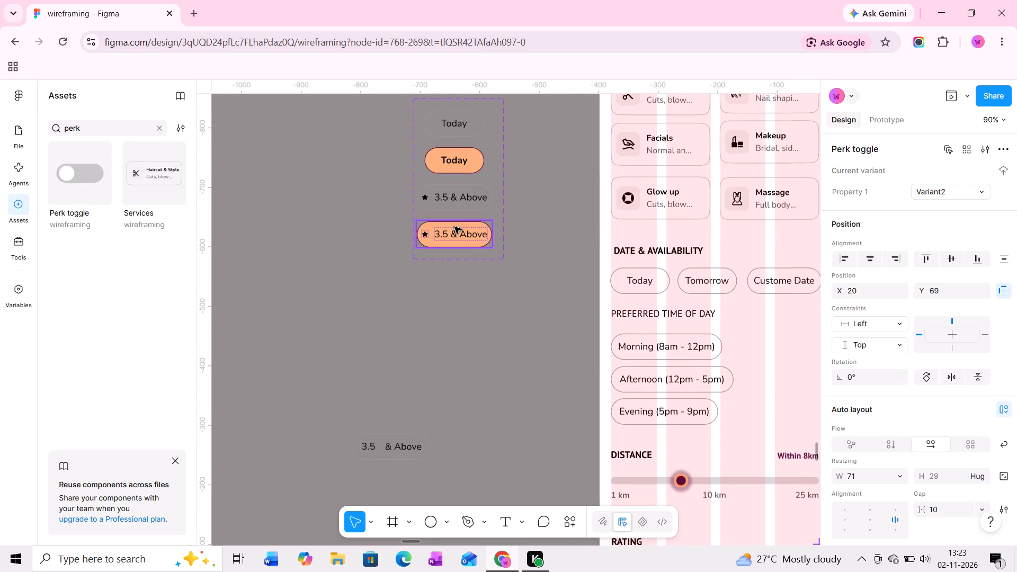
key("i")
left_click(454, 227)
Fill the lower variant's knob circle with dark purple 480E40, sampled from the DISTANCE slider's handle.
middle_click_drag(617, 370, 617, 351)
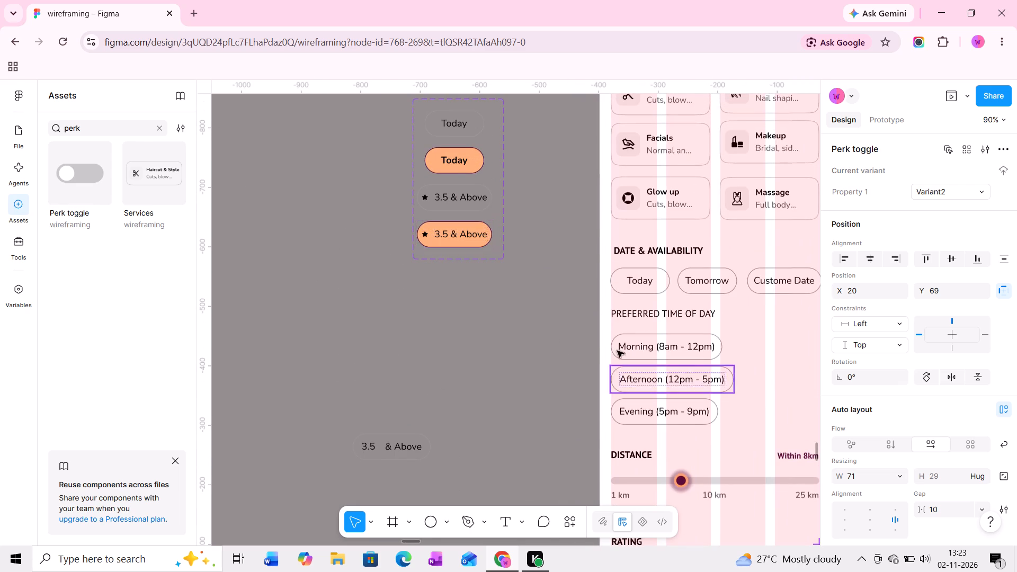
middle_click_drag(617, 351, 522, 215)
middle_click_drag(677, 316, 576, 216)
scroll(671, 401, "up", 8, "ctrl")
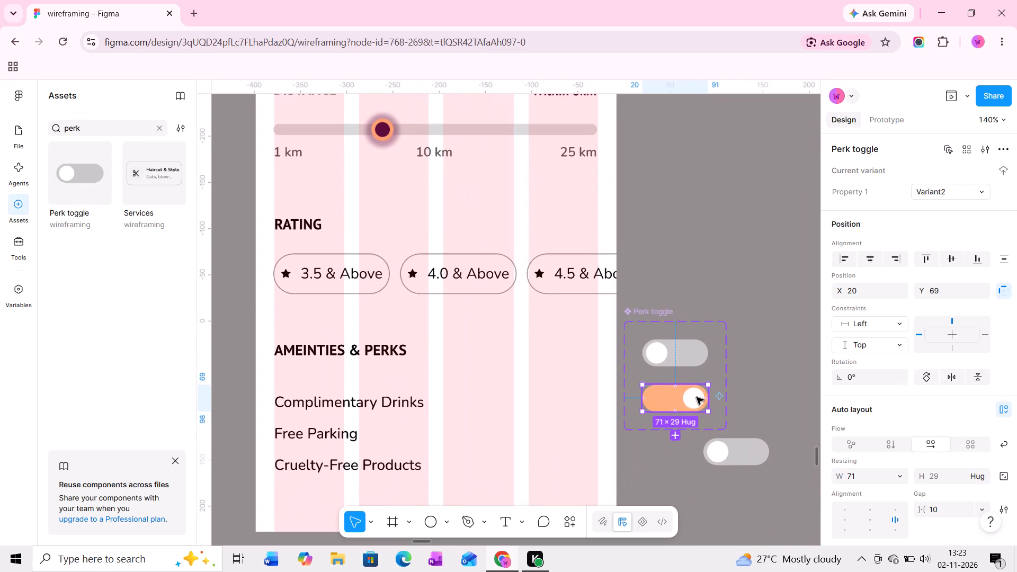
left_click(697, 397, "ctrl")
middle_click_drag(589, 217, 673, 338)
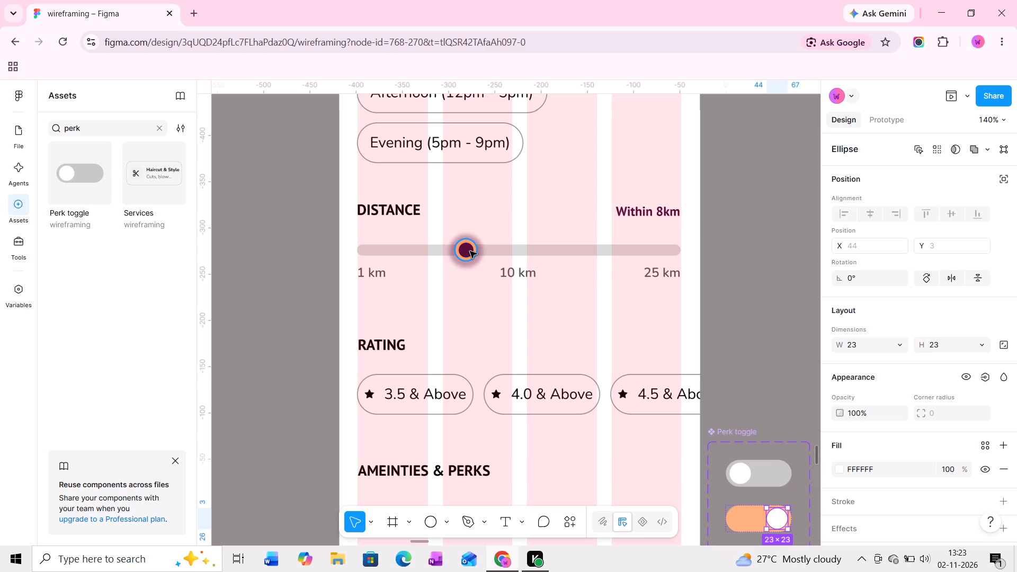
key("i")
left_click(470, 251)
Move the Perk toggle instance into the Filter screen beside Complimentary Drinks, at X 300, Y 1350.
middle_click_drag(602, 482, 551, 392)
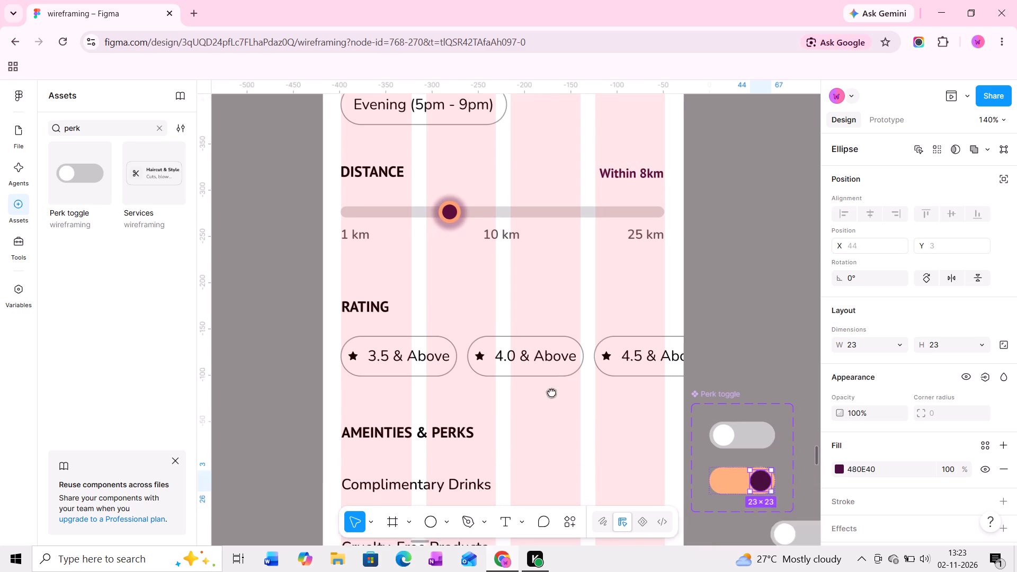
middle_click_drag(551, 392, 530, 366)
middle_click_drag(597, 420, 579, 372)
left_click(729, 406)
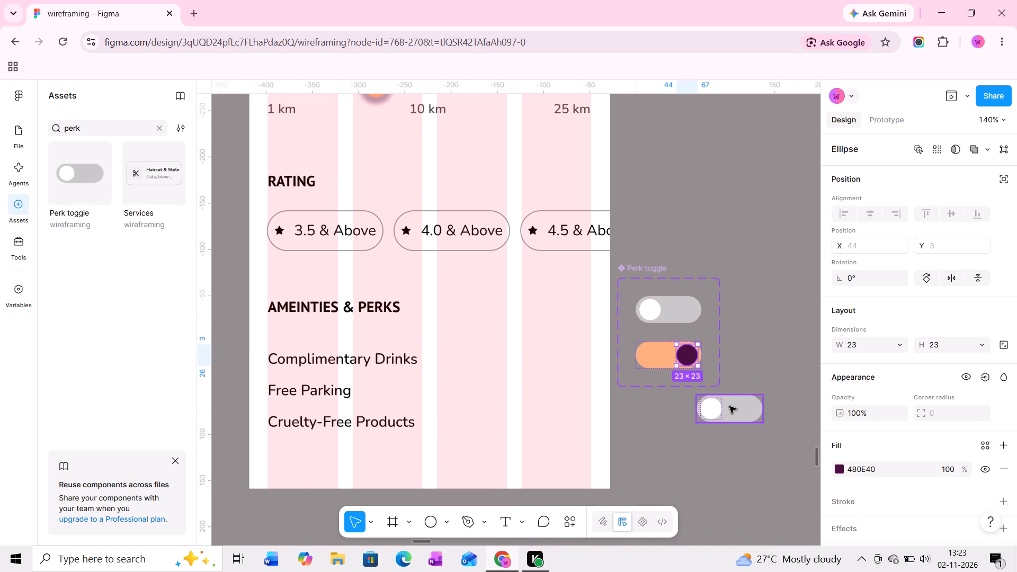
left_click_drag(737, 407, 559, 316)
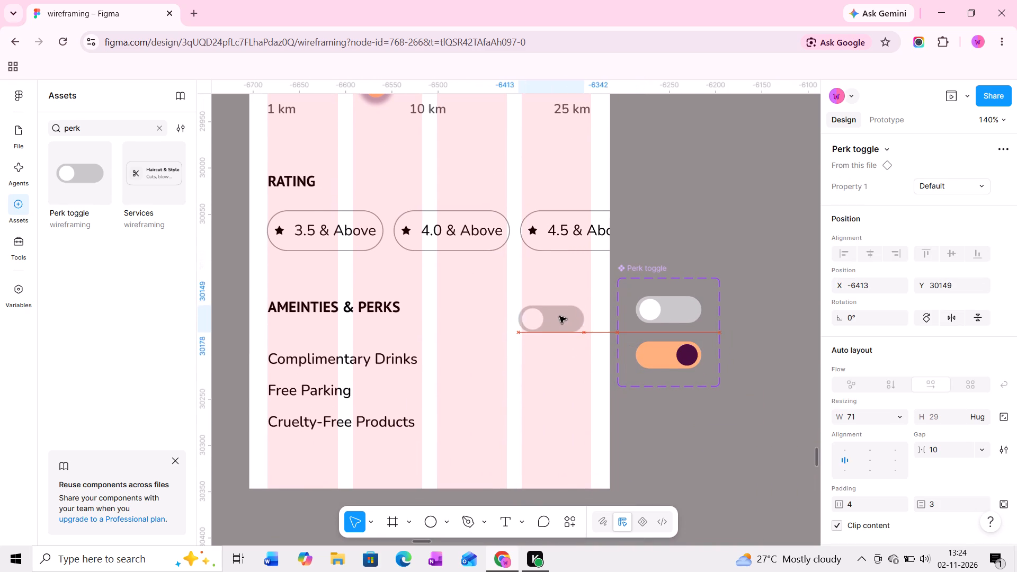
left_click_drag(559, 316, 567, 352)
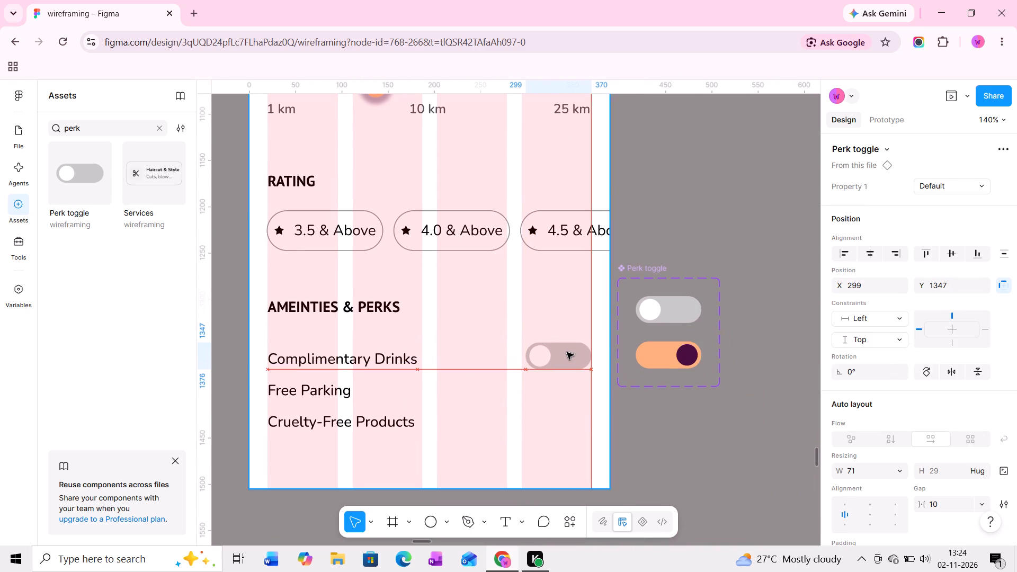
left_click_drag(567, 352, 569, 356)
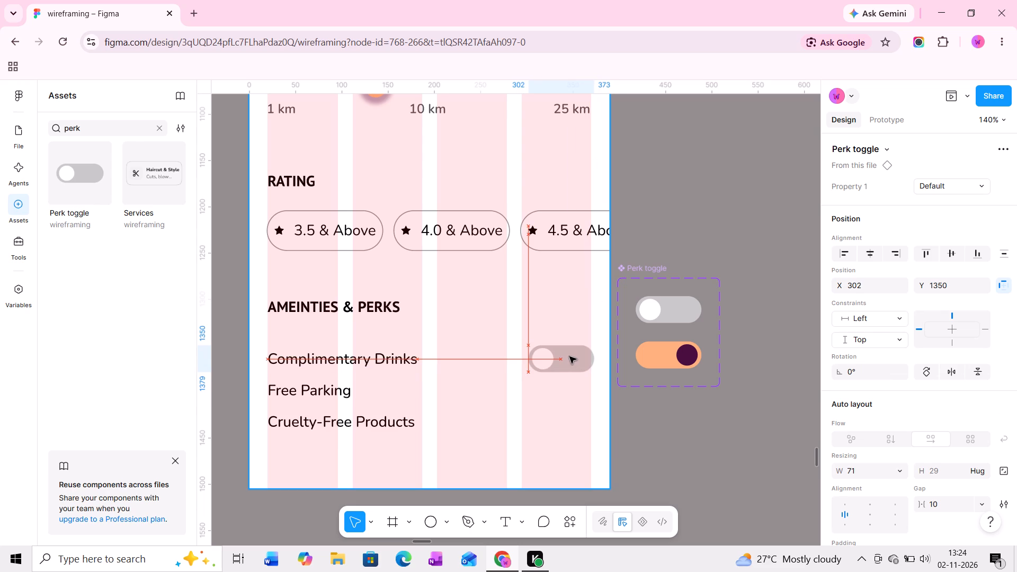
left_click_drag(569, 356, 567, 357)
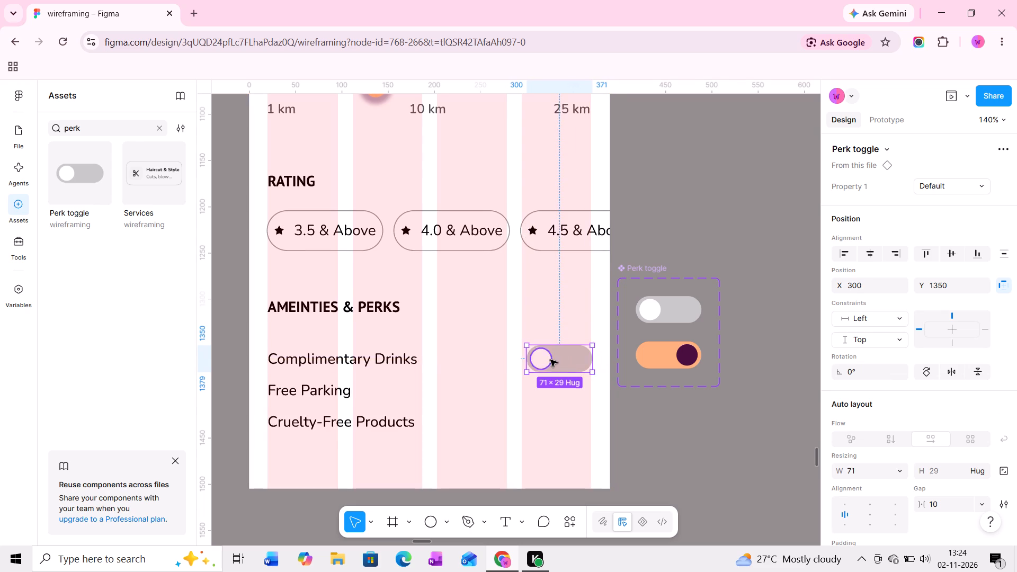
Preview the Filter & Refine screen and test the Complimentary Drinks toggle in the AMEINTIES & PERKS section.
scroll(550, 361, "down", 2, "ctrl")
middle_click_drag(549, 363, 570, 356)
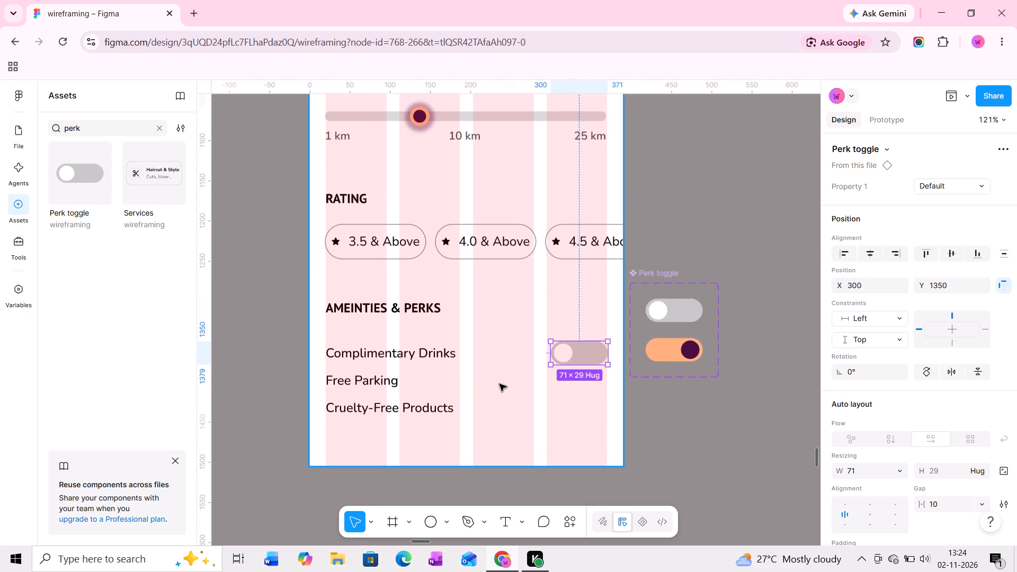
left_click(499, 384, "ctrl")
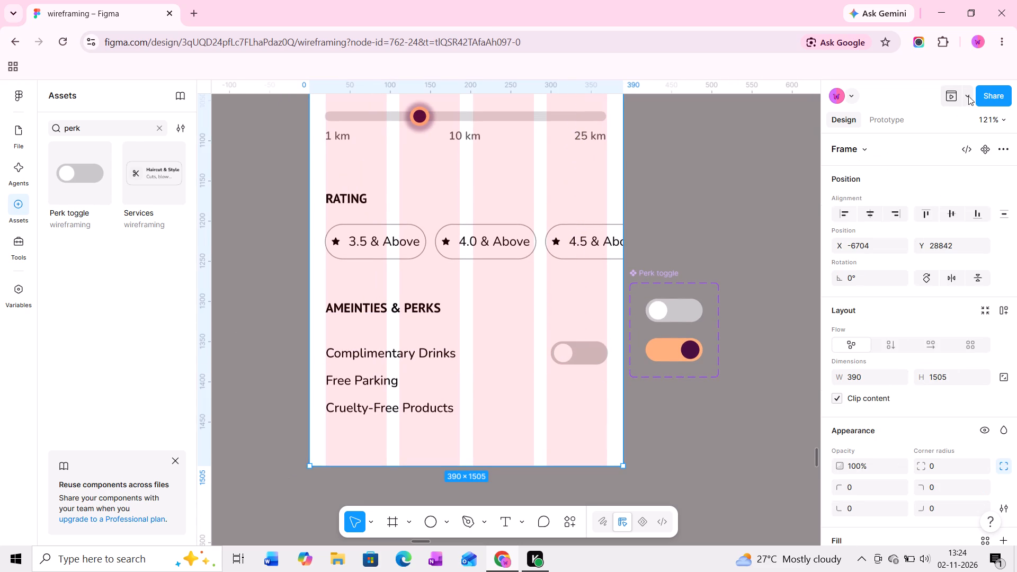
left_click(968, 96)
left_click(907, 132)
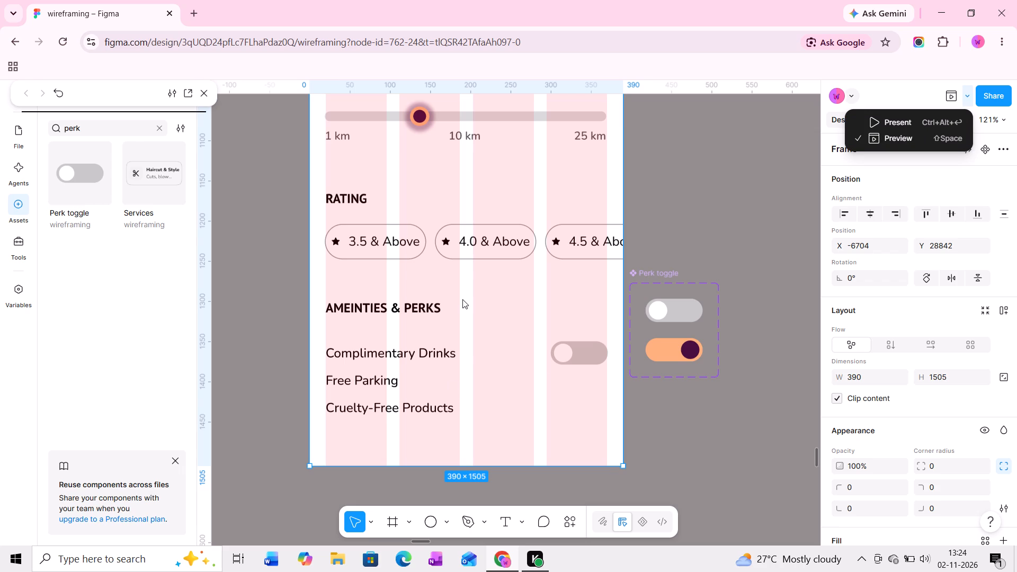
left_click_drag(117, 92, 508, 102)
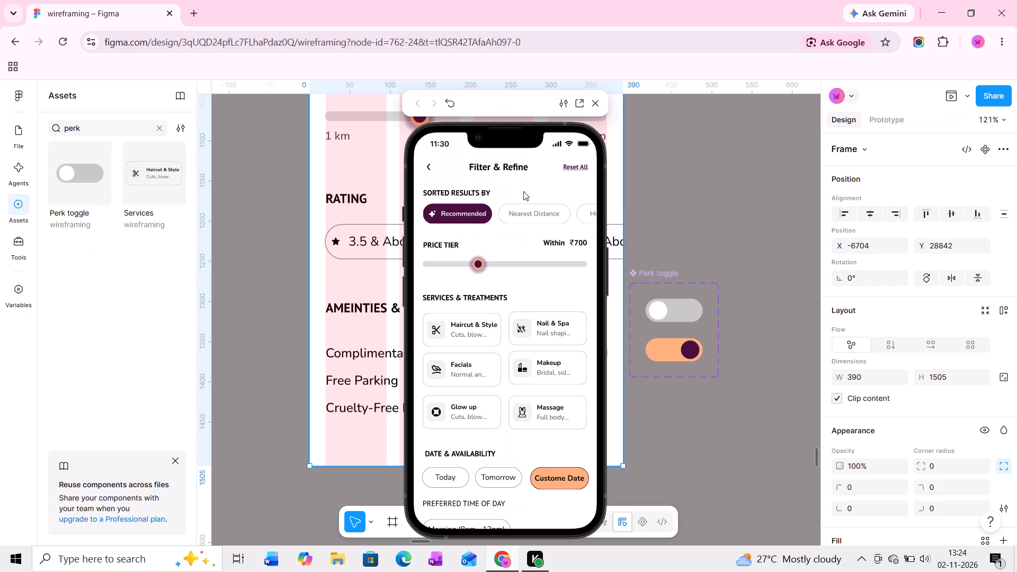
scroll(514, 427, "down", 11)
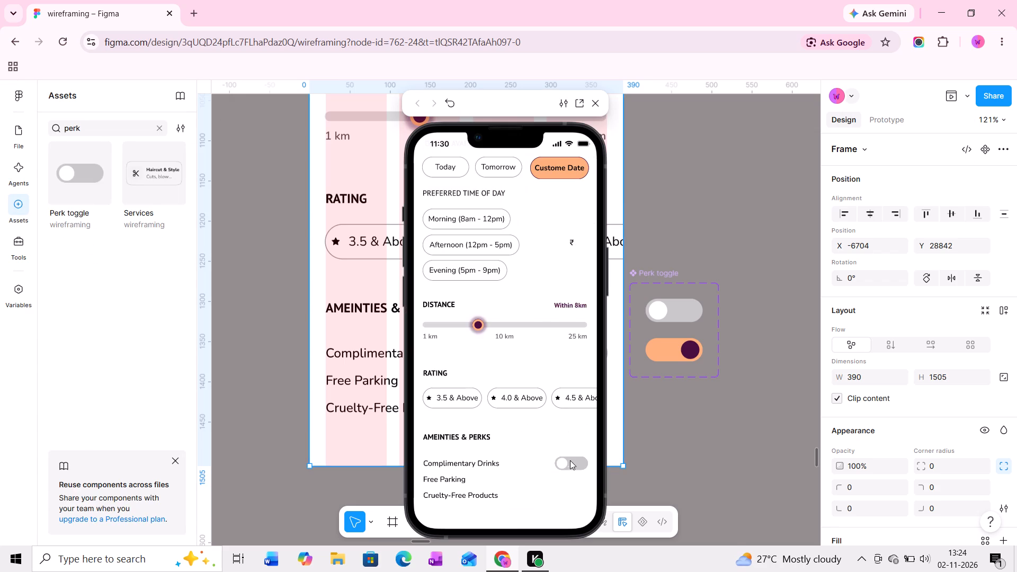
left_click(567, 461)
left_click(567, 461)
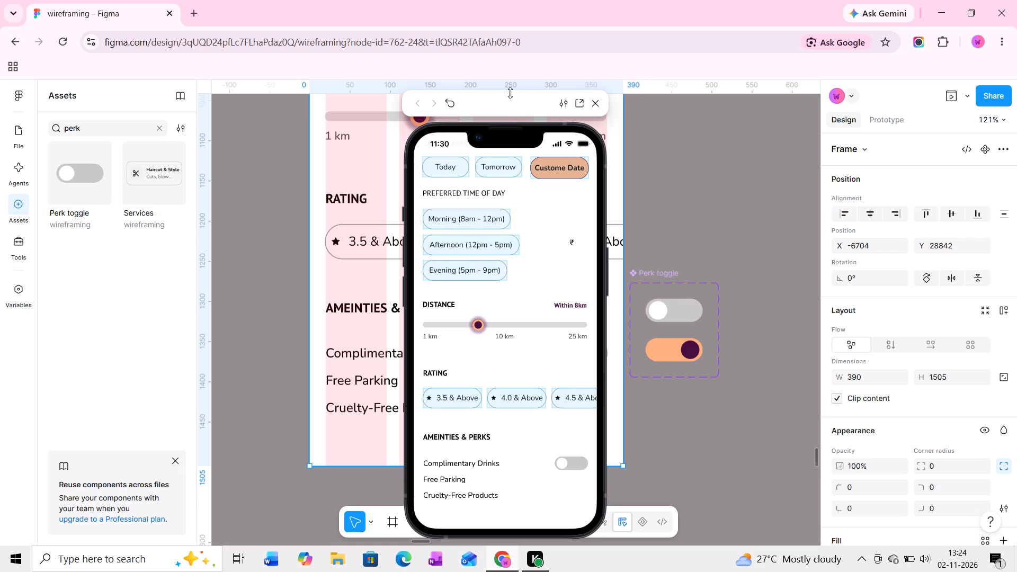
left_click_drag(513, 111, 848, 129)
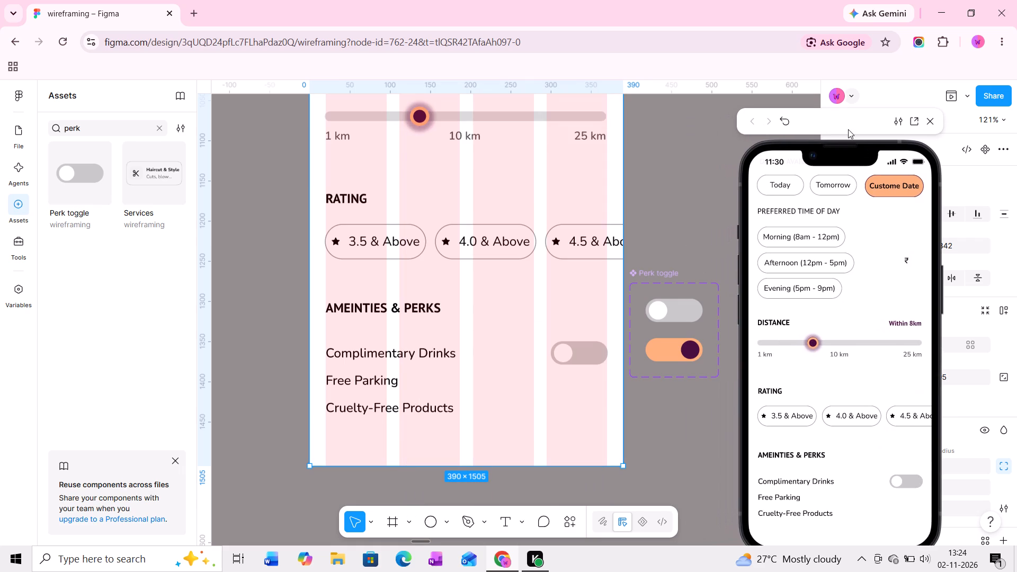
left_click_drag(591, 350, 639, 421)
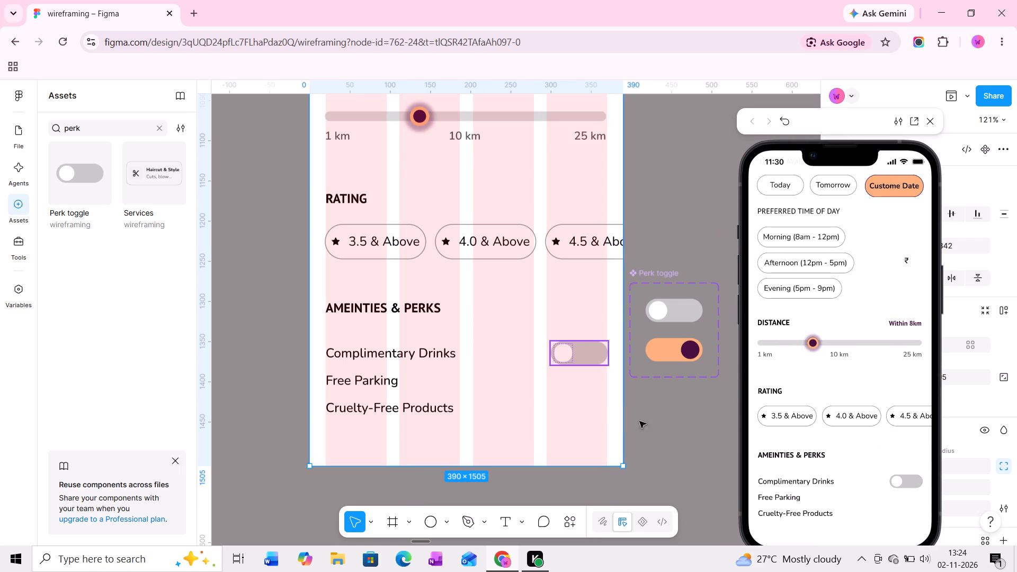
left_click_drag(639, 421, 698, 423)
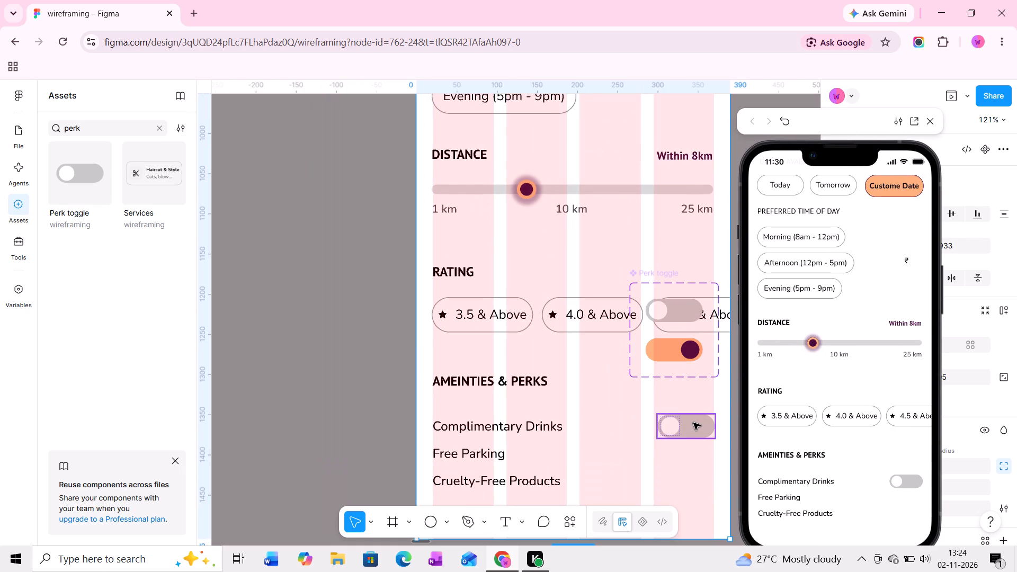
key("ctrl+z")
Connect the upper Perk toggle variant's white knob to the lower variant with an on-click, instant Change to Variant2 interaction.
left_click(671, 316, "ctrl")
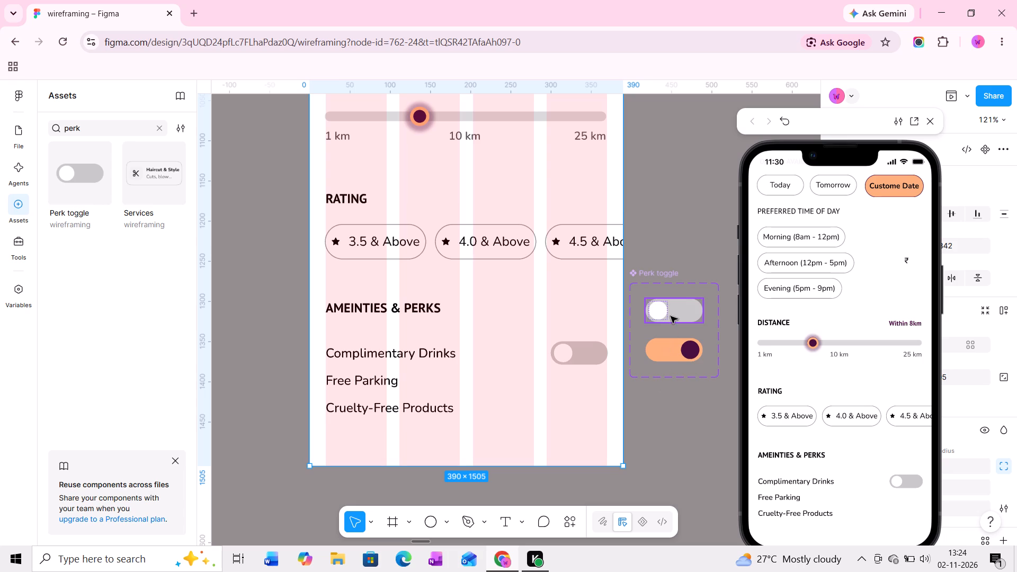
scroll(674, 316, "up", 11, "ctrl")
middle_click_drag(713, 299, 673, 299)
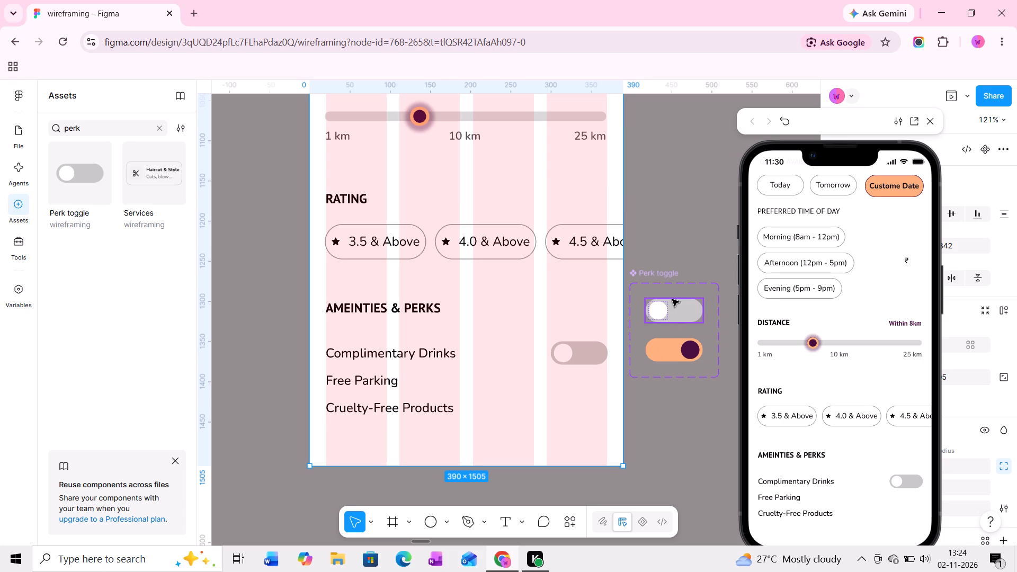
scroll(654, 315, "up", 10, "ctrl")
middle_click_drag(679, 317, 664, 317)
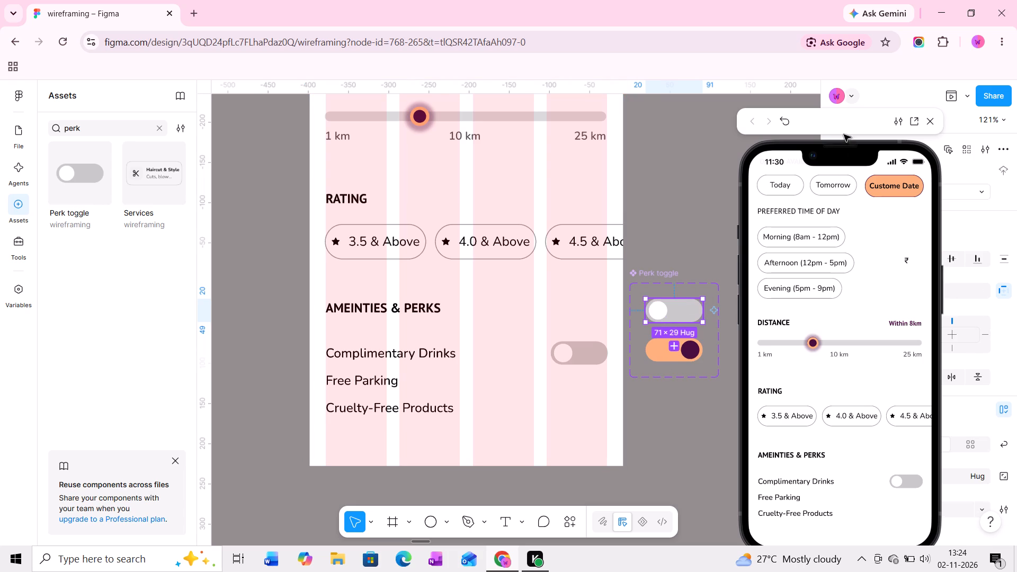
left_click_drag(844, 127, 319, 118)
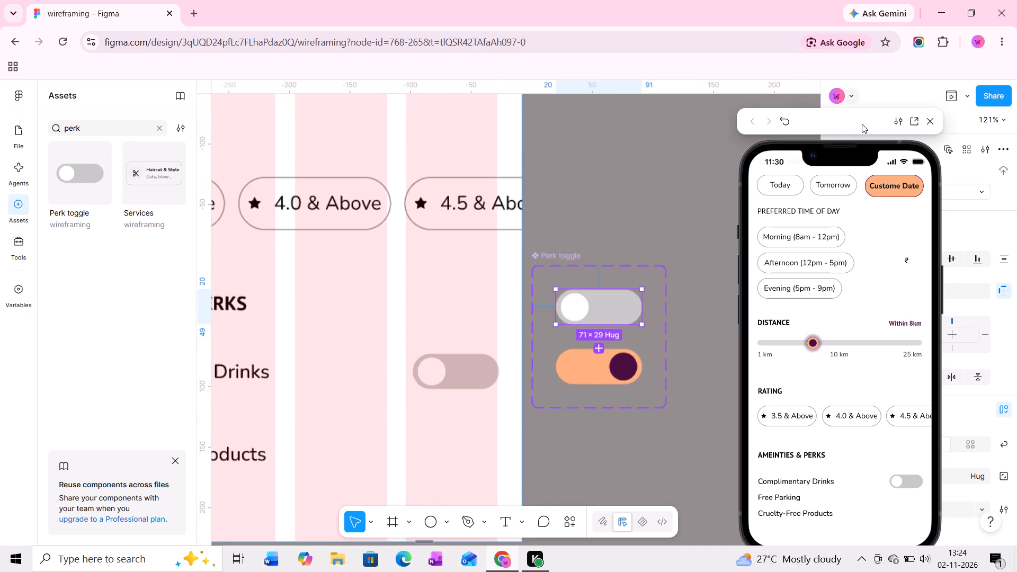
left_click(891, 118)
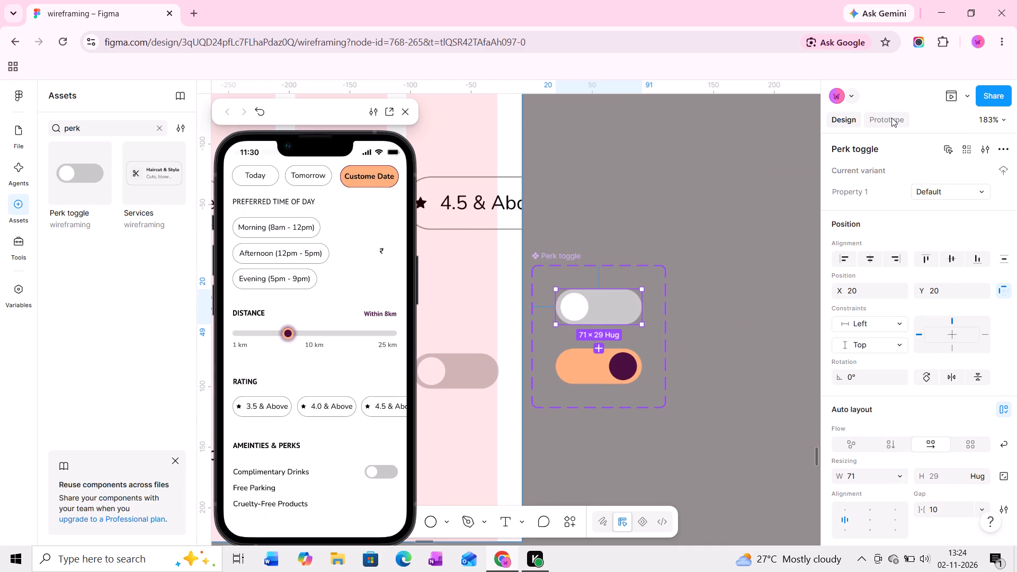
scroll(566, 345, "up", 5, "ctrl")
scroll(591, 282, "up", 3, "ctrl")
left_click(595, 277, "ctrl")
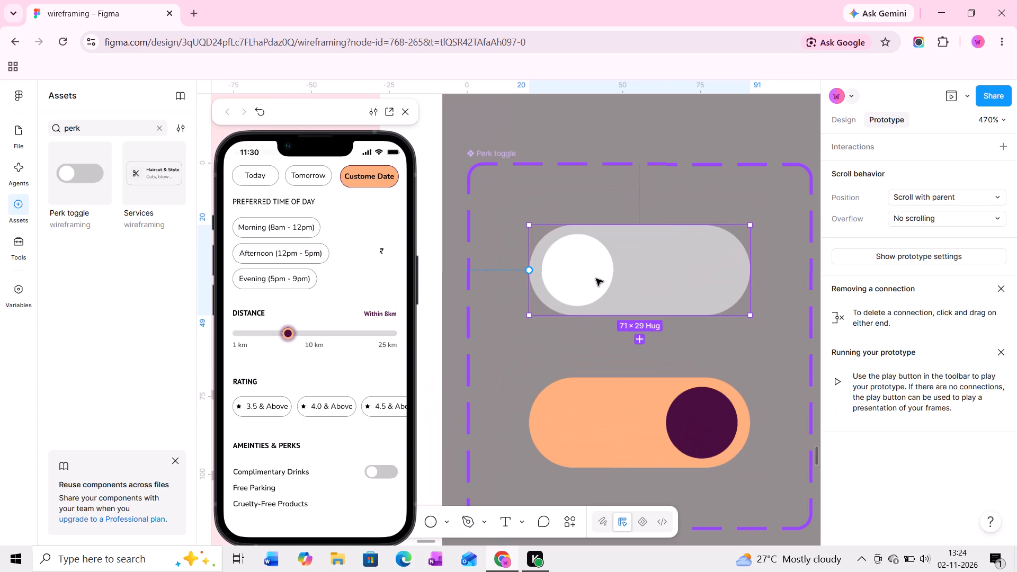
left_click_drag(580, 307, 587, 319)
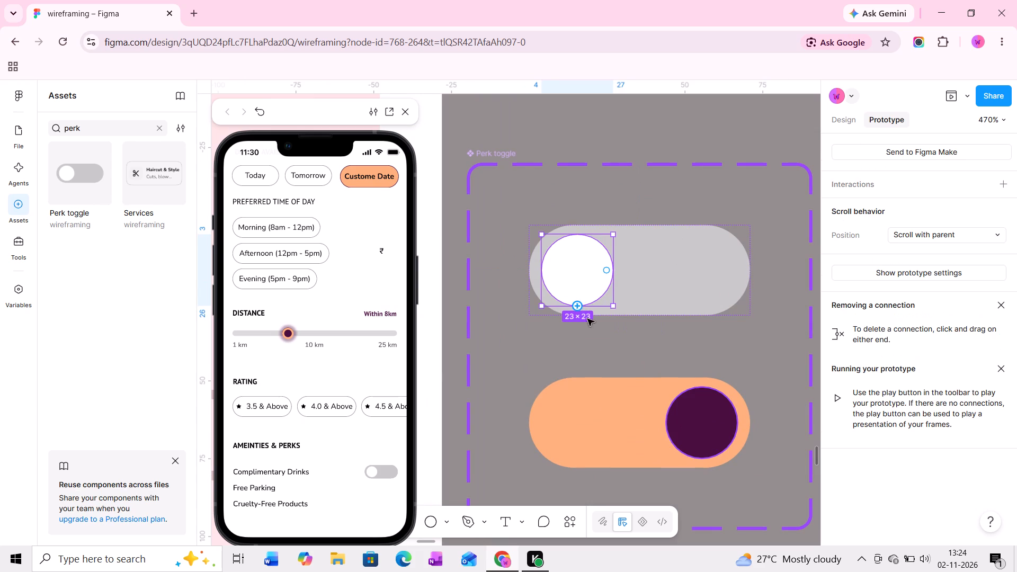
left_click_drag(587, 319, 645, 398)
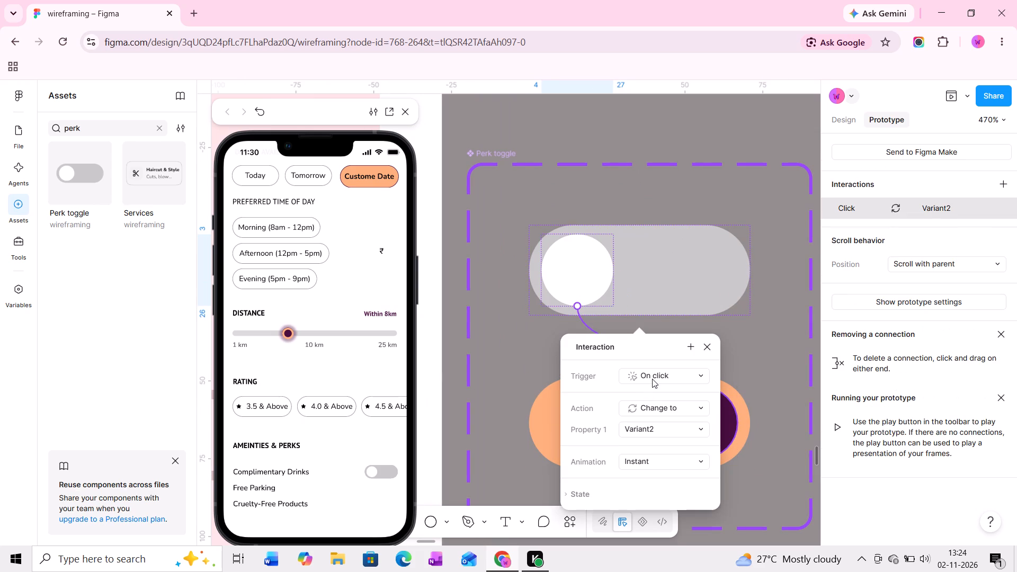
left_click(756, 351)
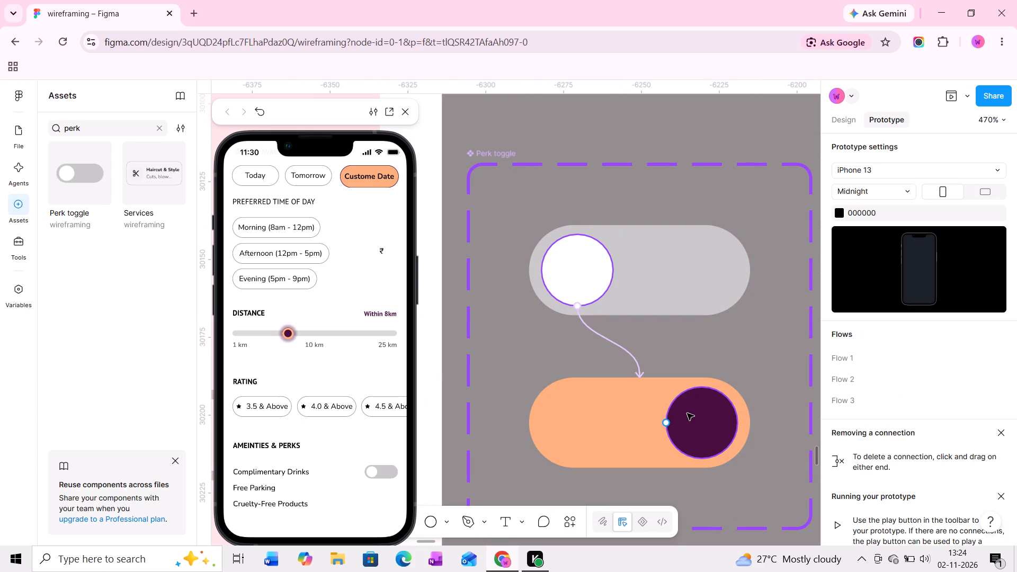
Connect the lower Perk toggle variant's dark purple knob back to the upper variant as a prototype interaction.
left_click(687, 413, "ctrl")
left_click_drag(698, 390, 595, 299)
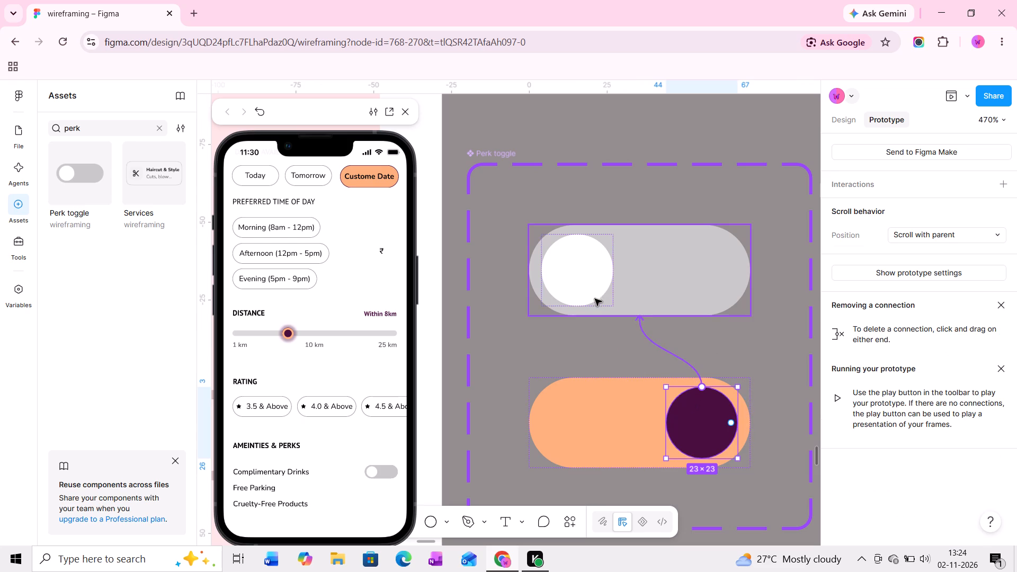
left_click_drag(595, 299, 595, 296)
left_click(759, 360)
Test switching the Complimentary Drinks toggle on and off in the prototype preview.
scroll(701, 421, "down", 4, "ctrl")
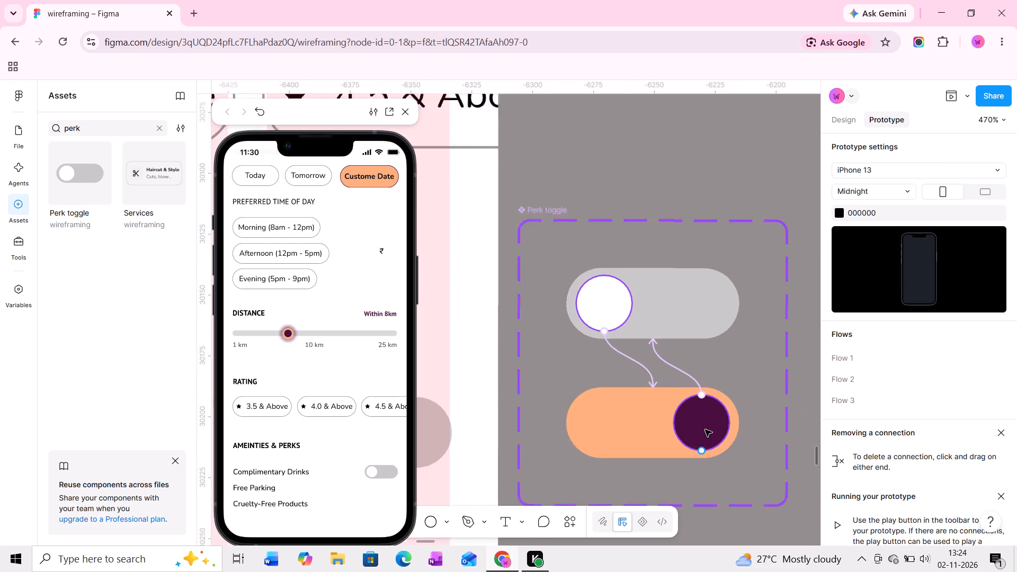
scroll(705, 430, "down", 10, "ctrl")
middle_click_drag(691, 415, 726, 410)
scroll(726, 410, "down", 5, "ctrl")
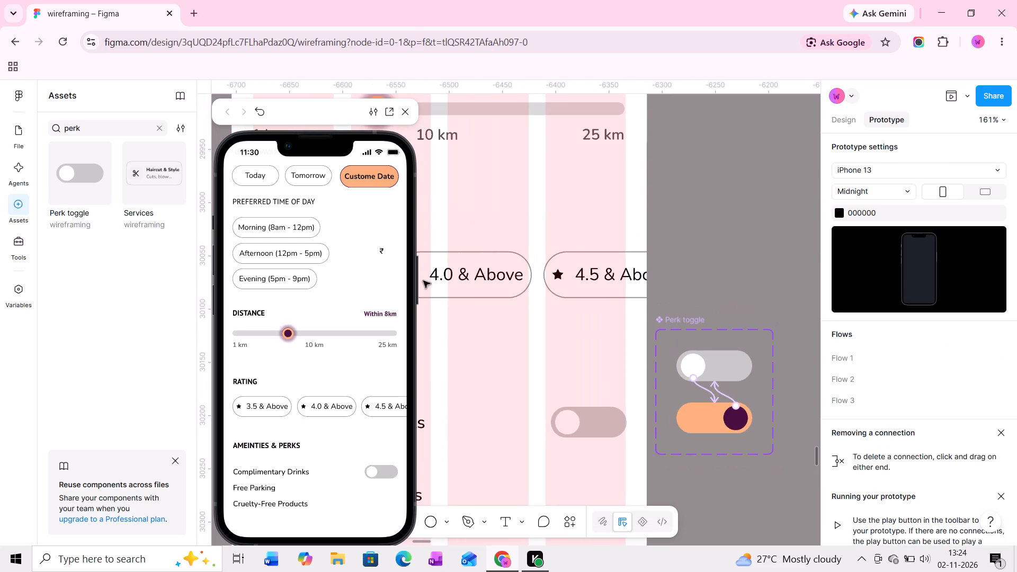
left_click_drag(313, 111, 785, 114)
left_click(853, 470)
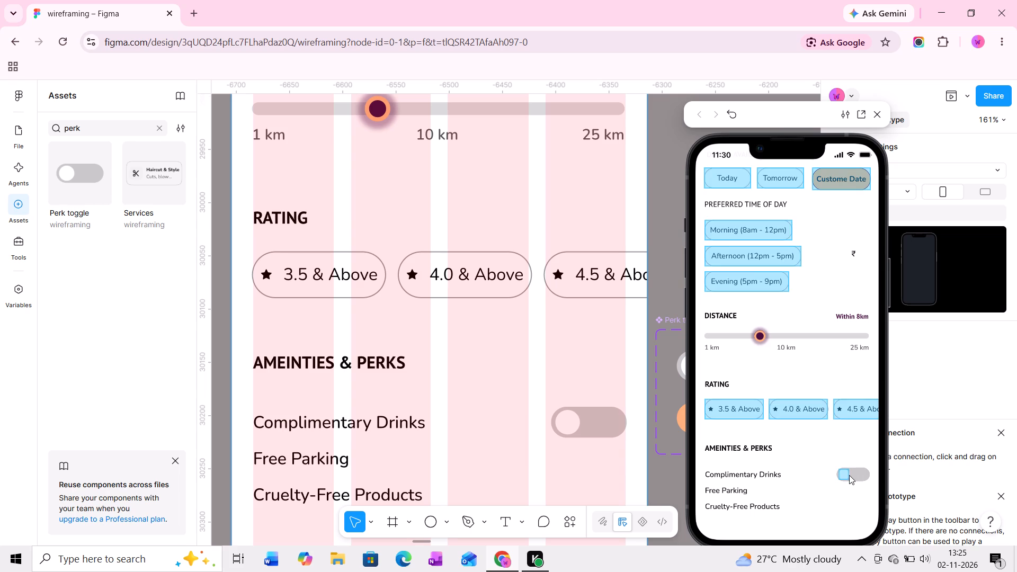
left_click(846, 476)
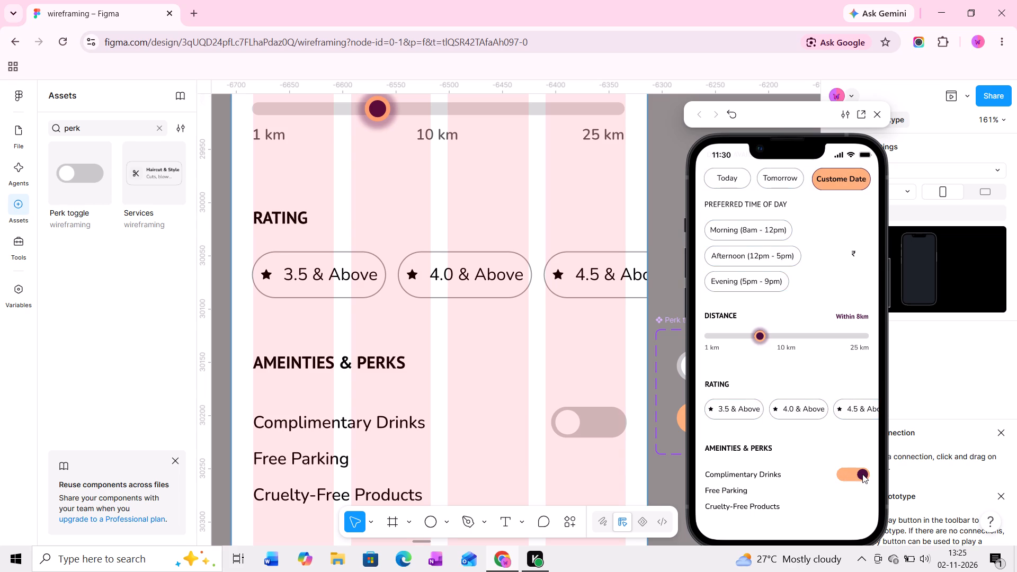
left_click(866, 473)
scroll(587, 440, "up", 4, "ctrl")
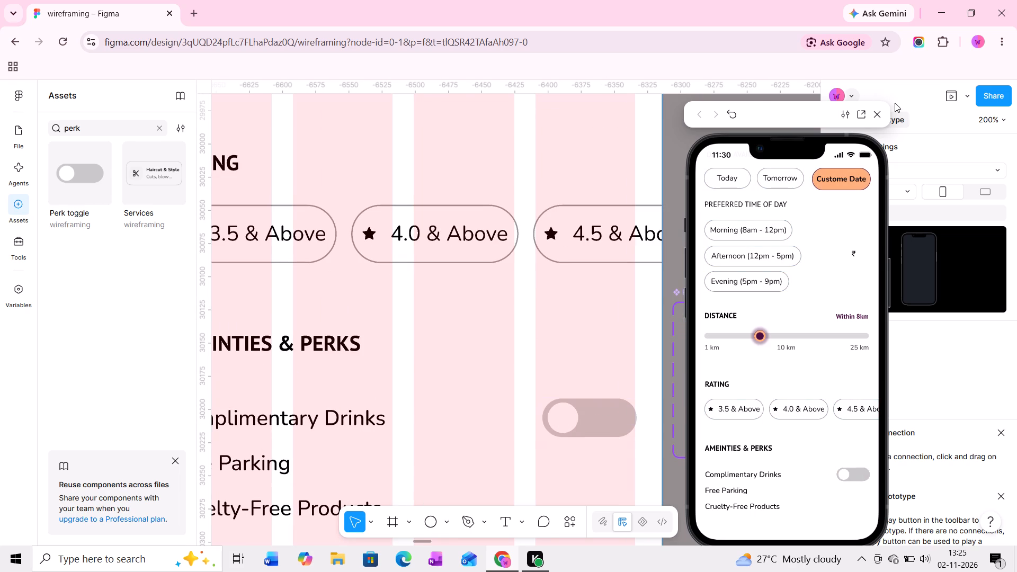
Set the upper grey Perk toggle variant's height to 36.
left_click_drag(796, 117, 333, 108)
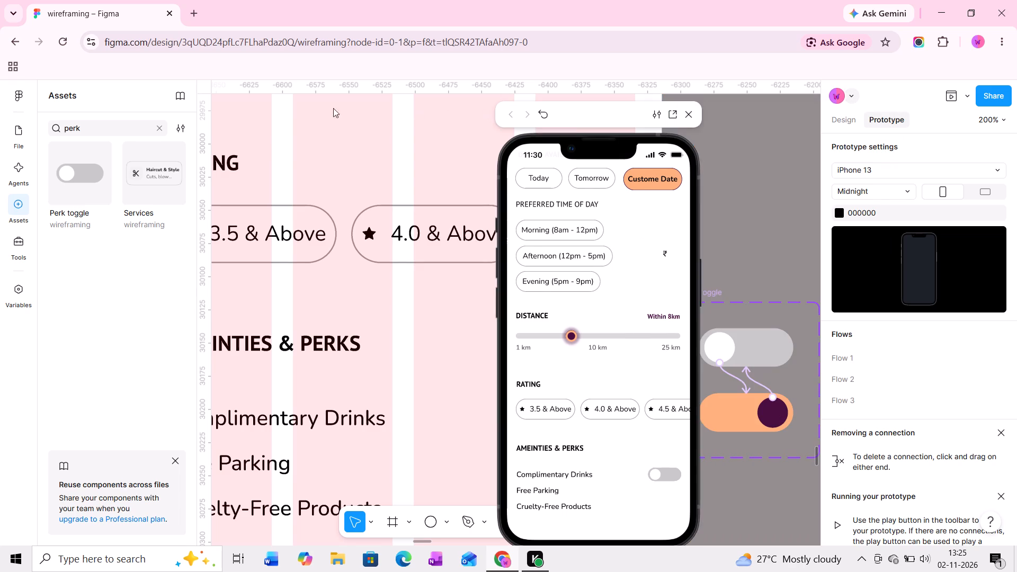
left_click_drag(333, 108, 226, 109)
middle_click_drag(730, 296, 570, 260)
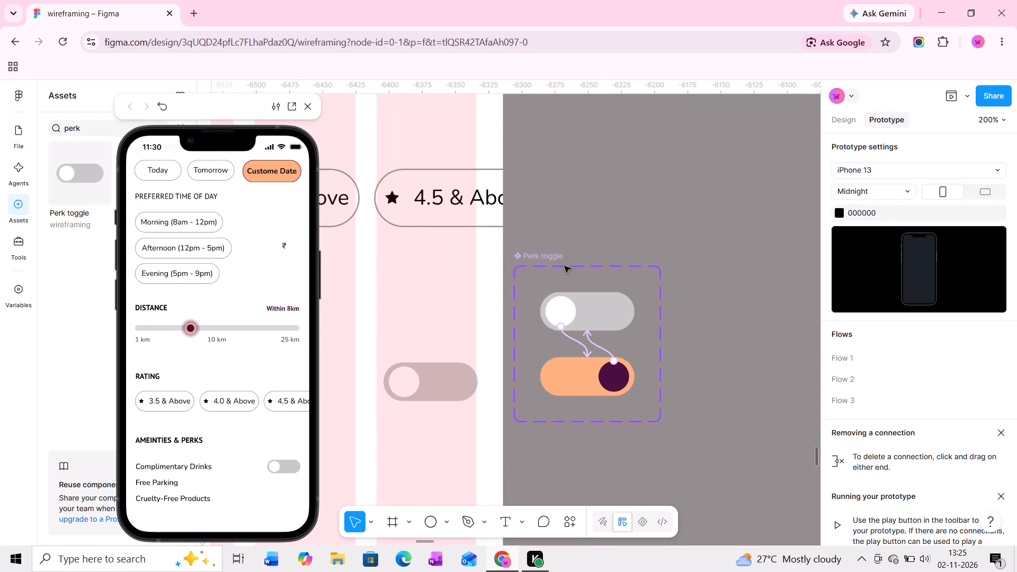
scroll(581, 324, "up", 11, "ctrl")
left_click(854, 112)
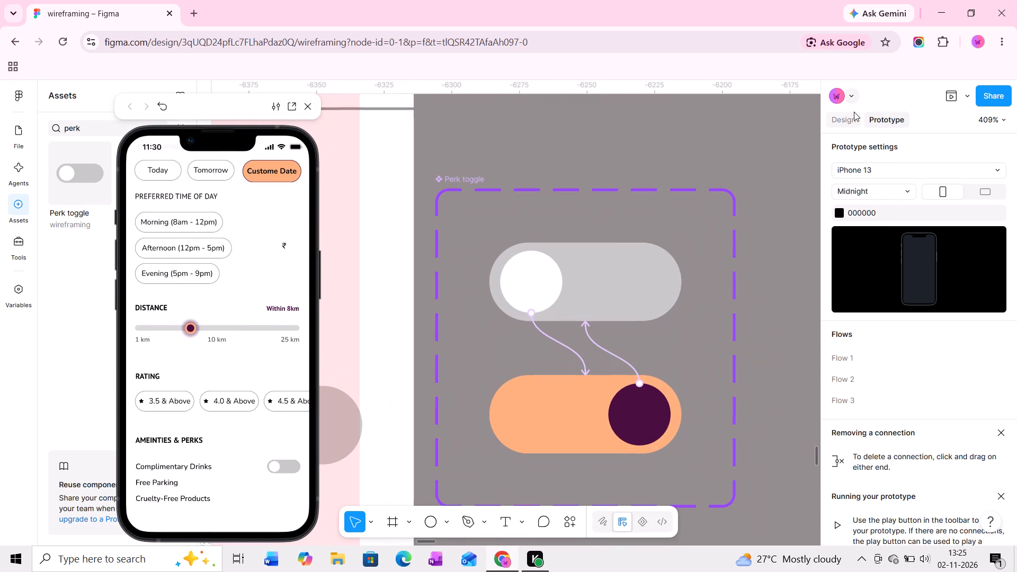
left_click(625, 285, "ctrl")
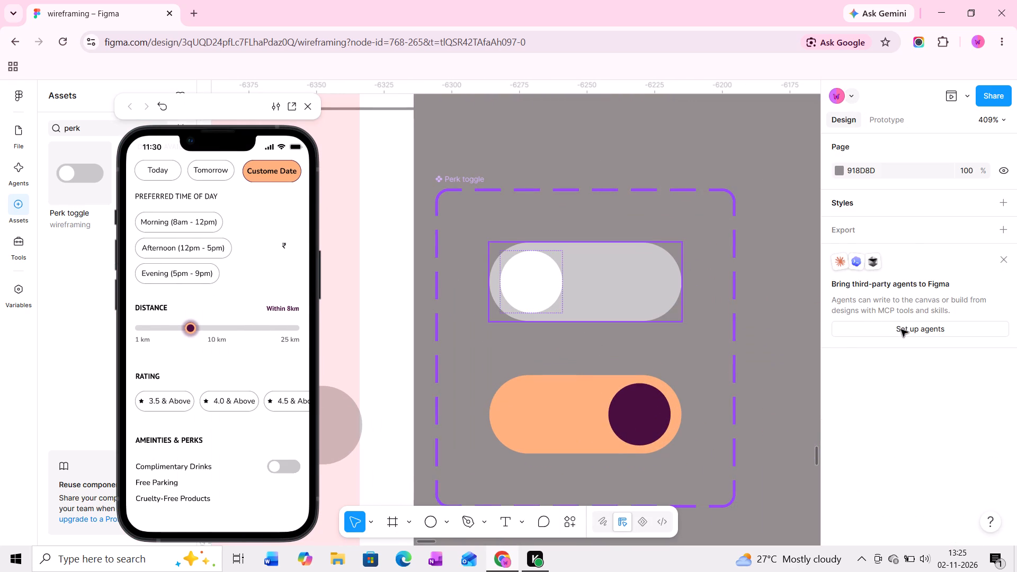
scroll(910, 392, "down", 3)
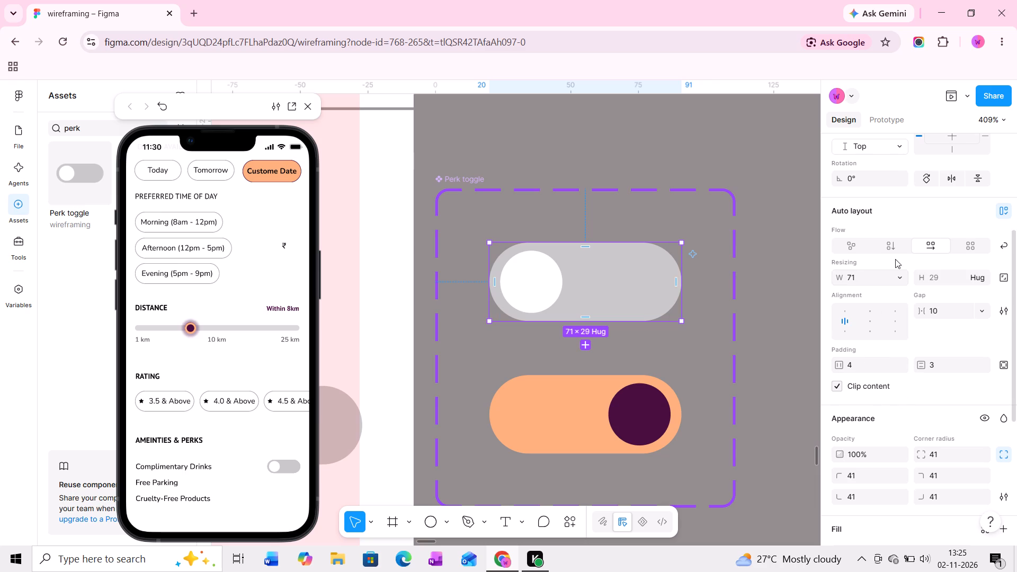
left_click_drag(922, 278, 518, 312)
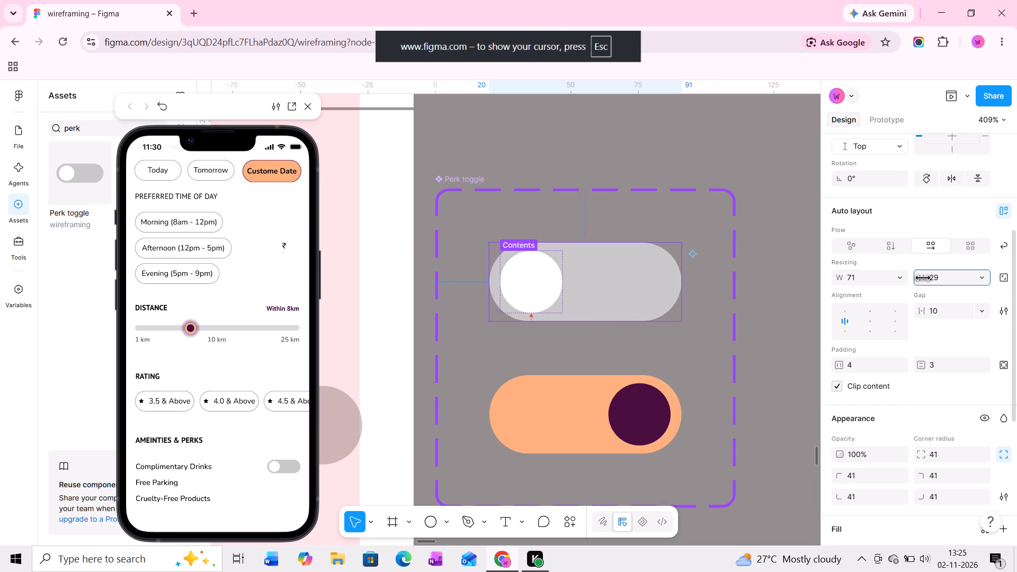
left_click_drag(518, 312, 524, 312)
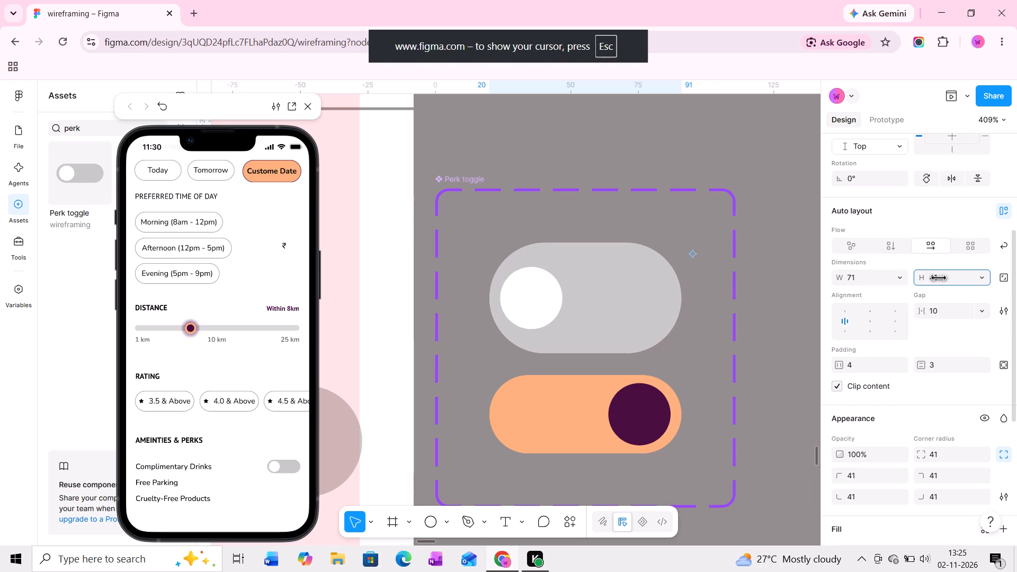
left_click_drag(524, 312, 508, 313)
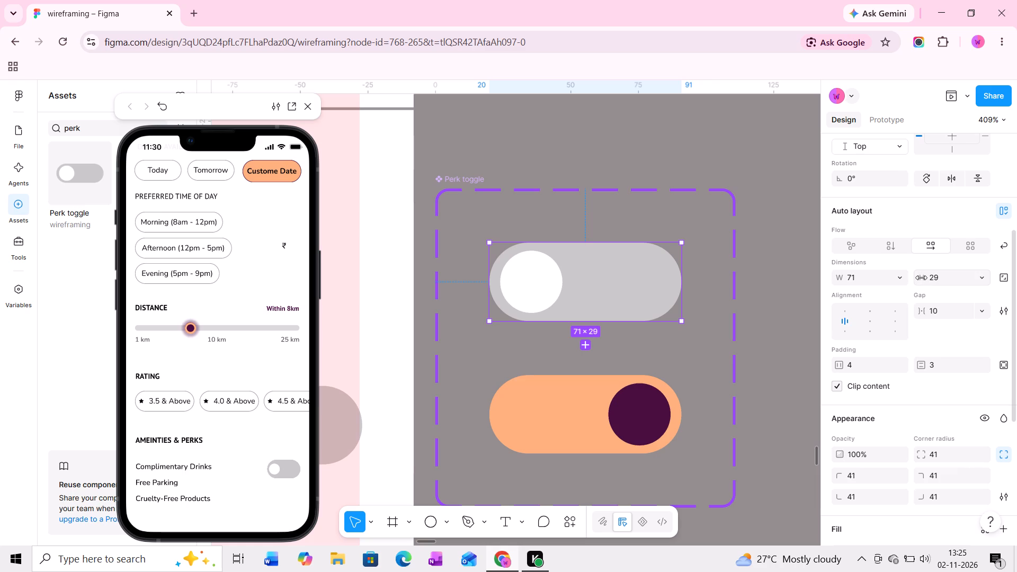
left_click_drag(921, 278, 522, 312)
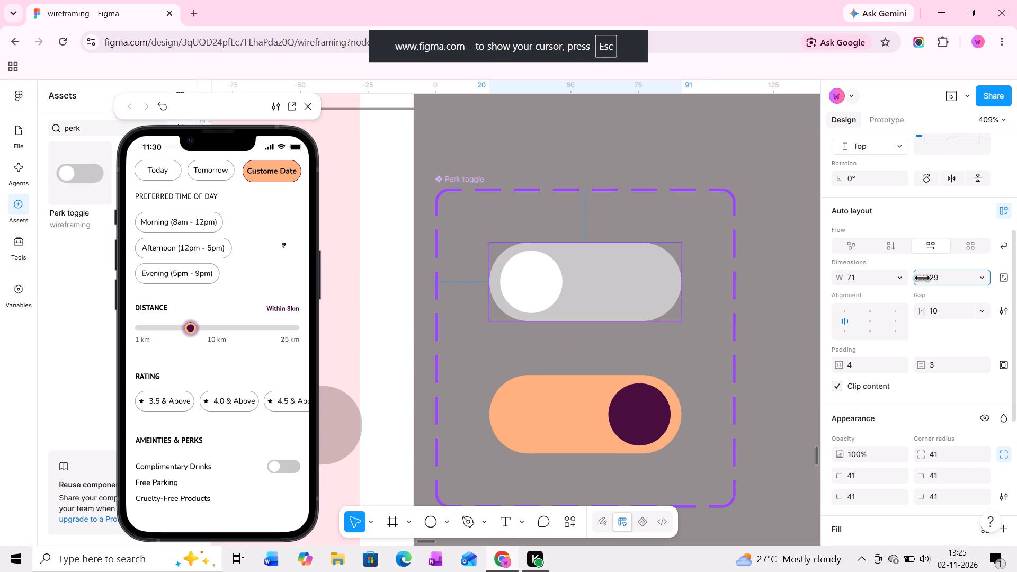
left_click_drag(522, 312, 523, 312)
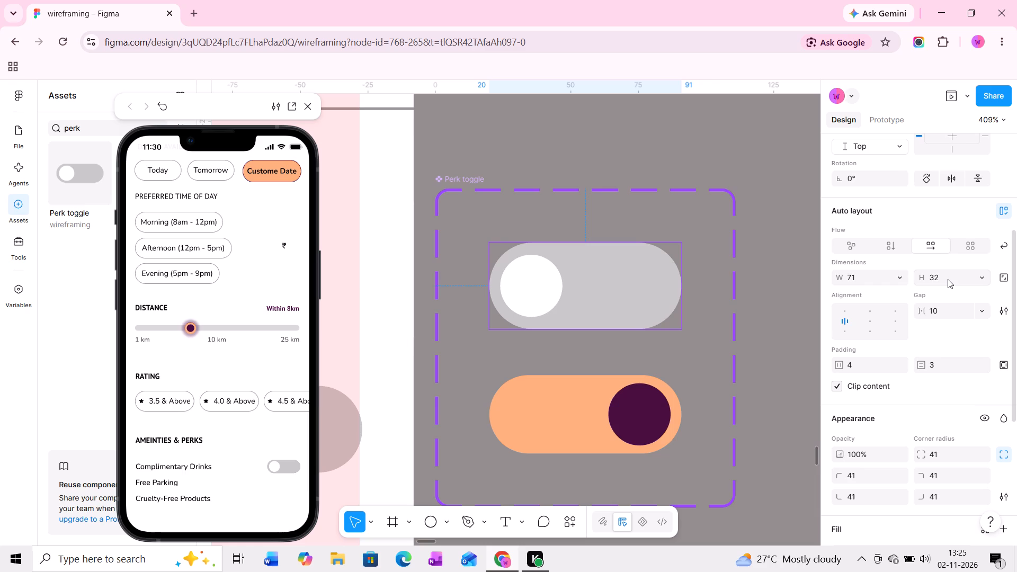
left_click(948, 279)
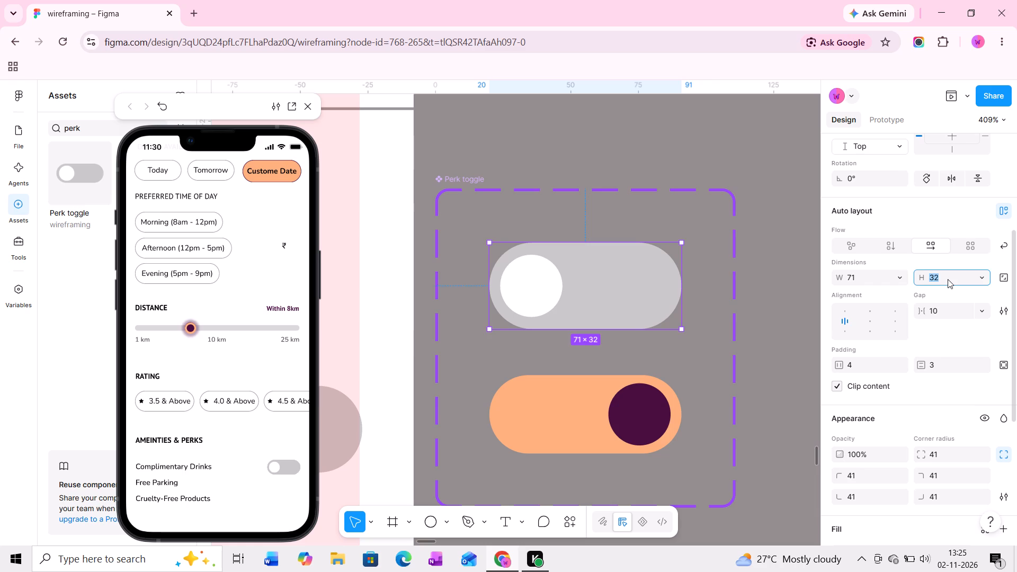
key("3")
key("6")
key("Return")
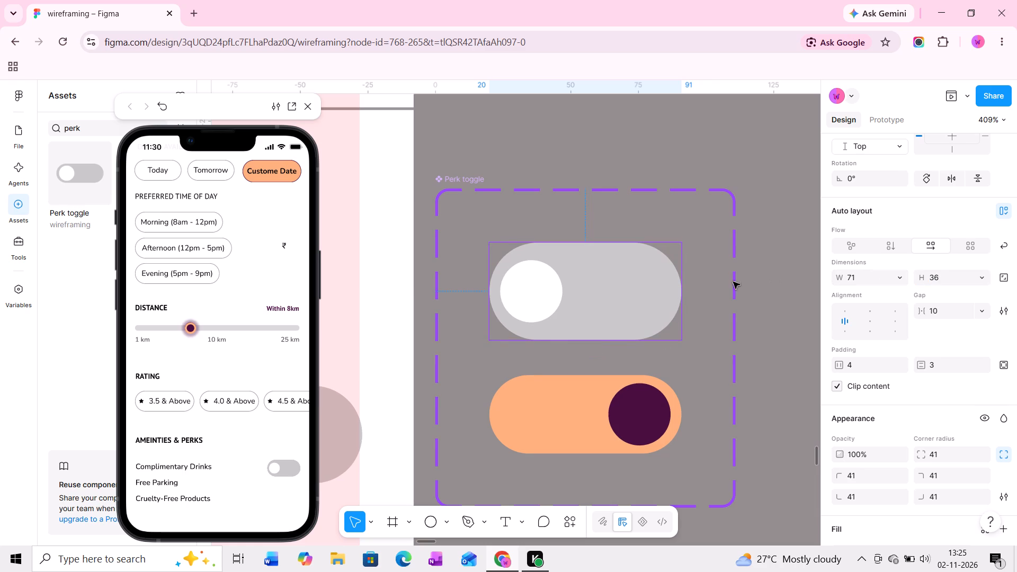
Resize the upper grey Perk toggle variant to a width of 60.
left_click_drag(678, 287, 650, 287)
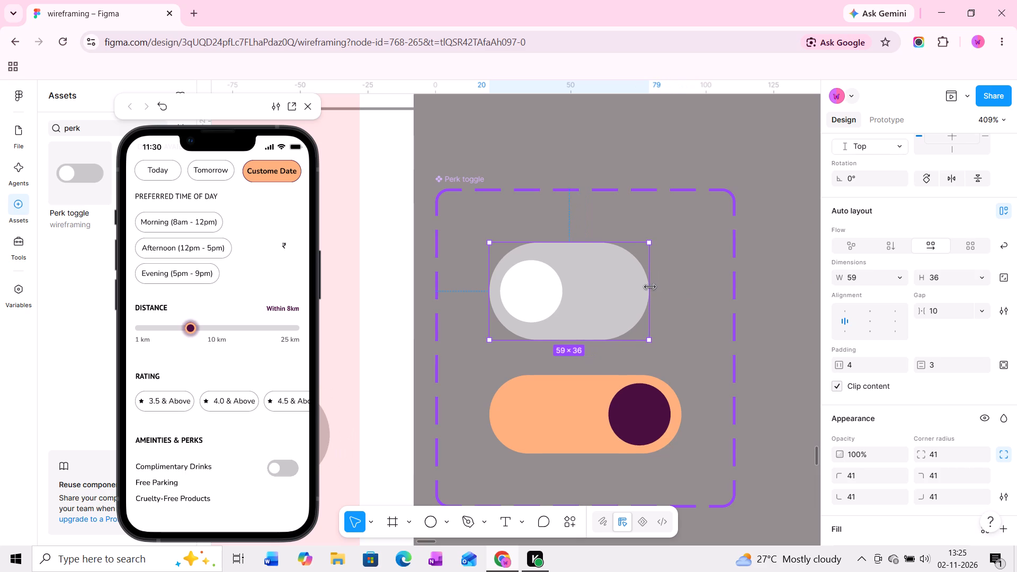
left_click_drag(650, 287, 652, 287)
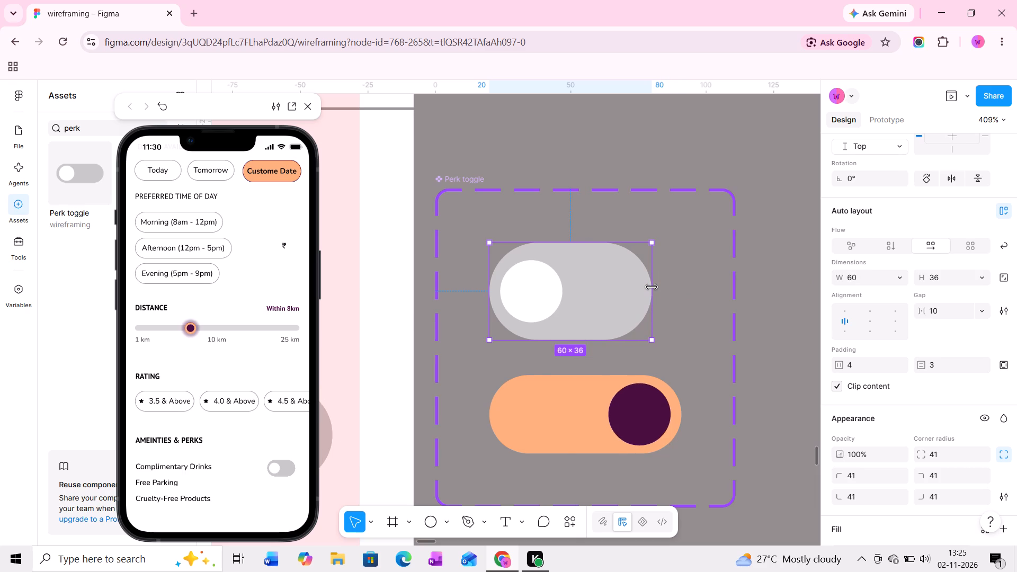
Enlarge the upper variant's white knob circle to about 29 × 30 inside its track.
left_click(547, 305, "ctrl")
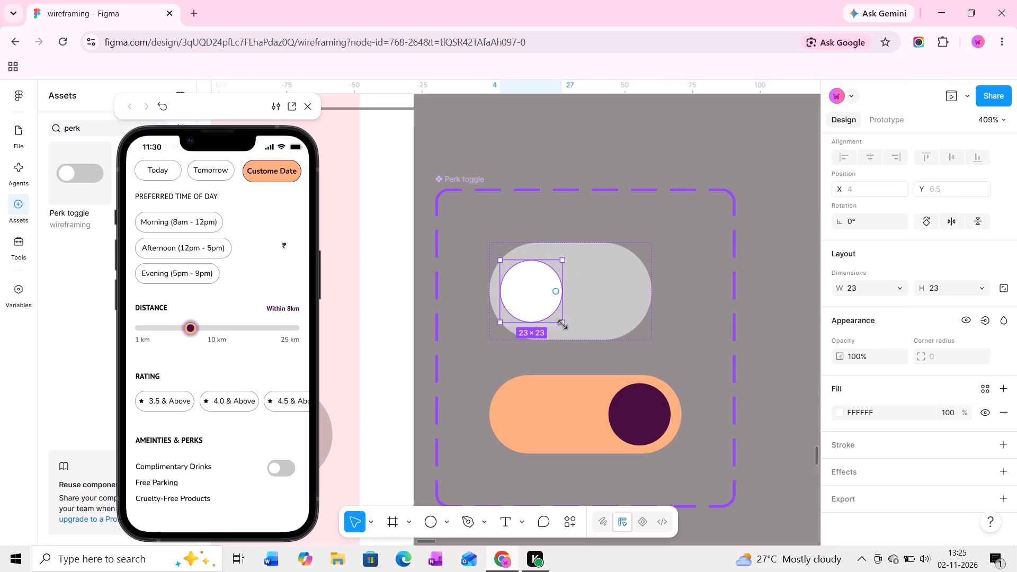
left_click_drag(563, 325, 572, 333)
left_click_drag(572, 333, 570, 332)
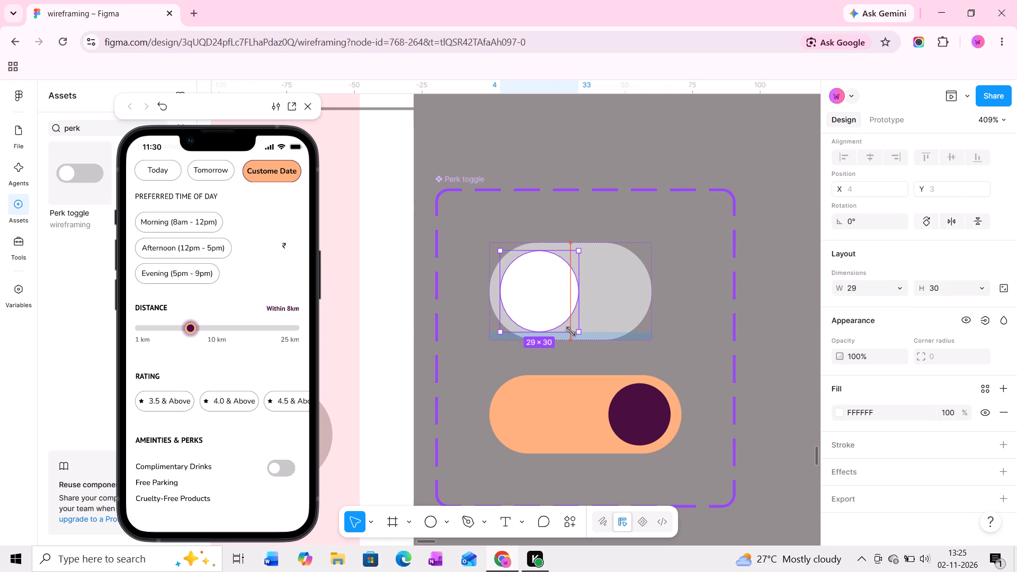
left_click_drag(570, 332, 570, 330)
left_click_drag(570, 330, 570, 330)
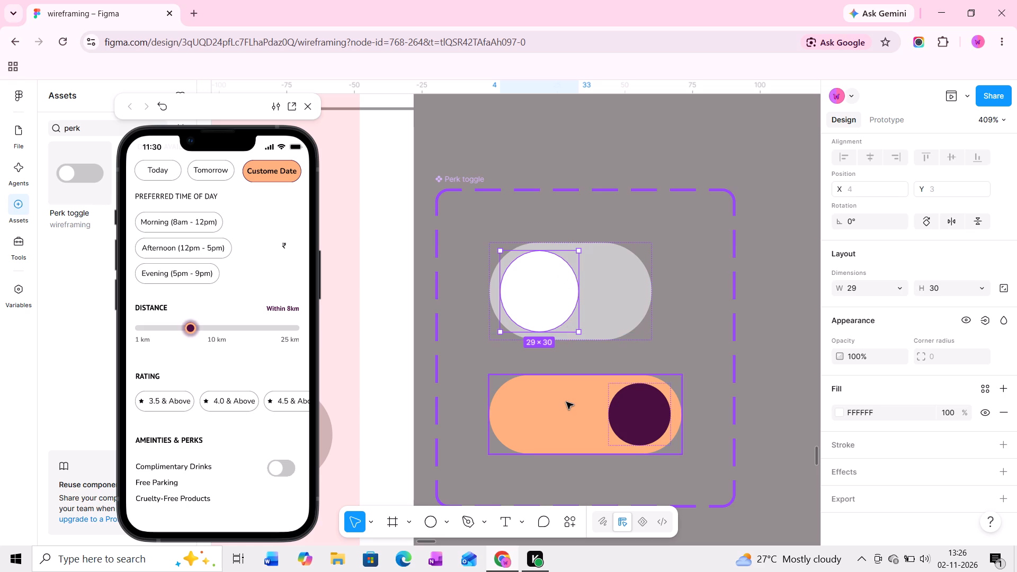
Delete the orange Perk toggle variant from the component set.
left_click(566, 402)
key("Delete")
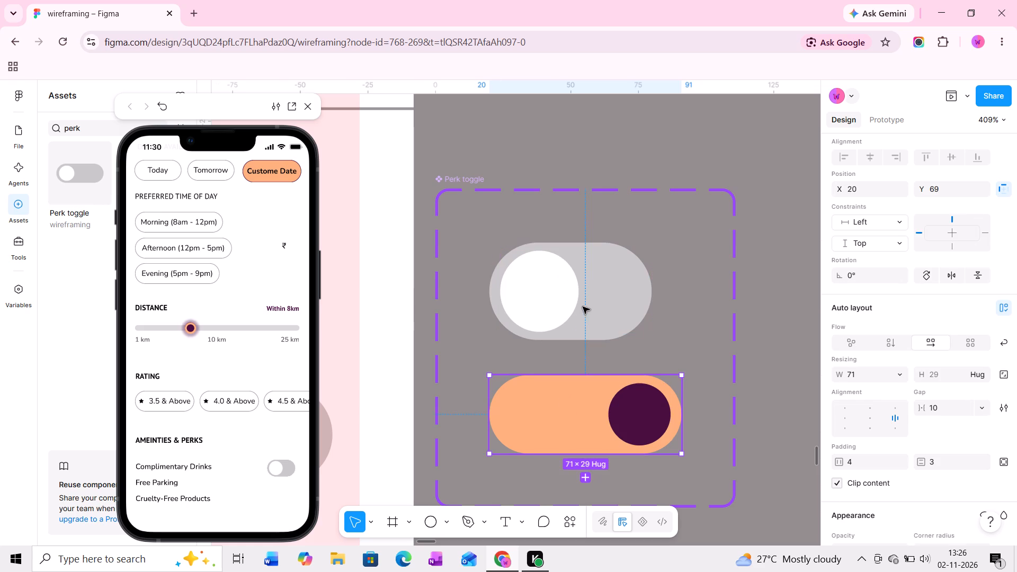
Add a new variant from the grey Perk toggle and place it directly below, at about X 23, Y 68.
left_click(603, 303)
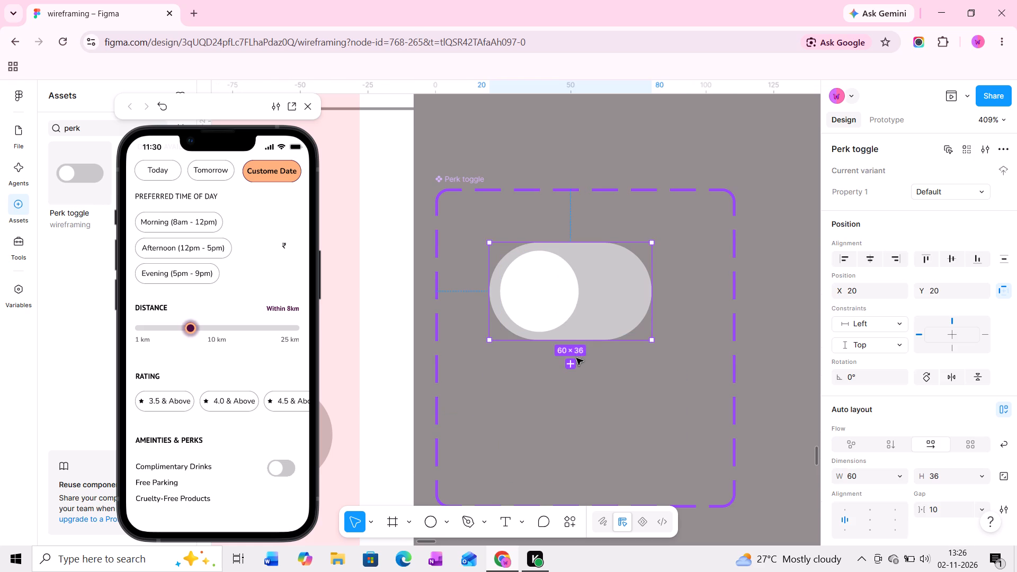
left_click(569, 363)
left_click_drag(616, 328, 604, 390)
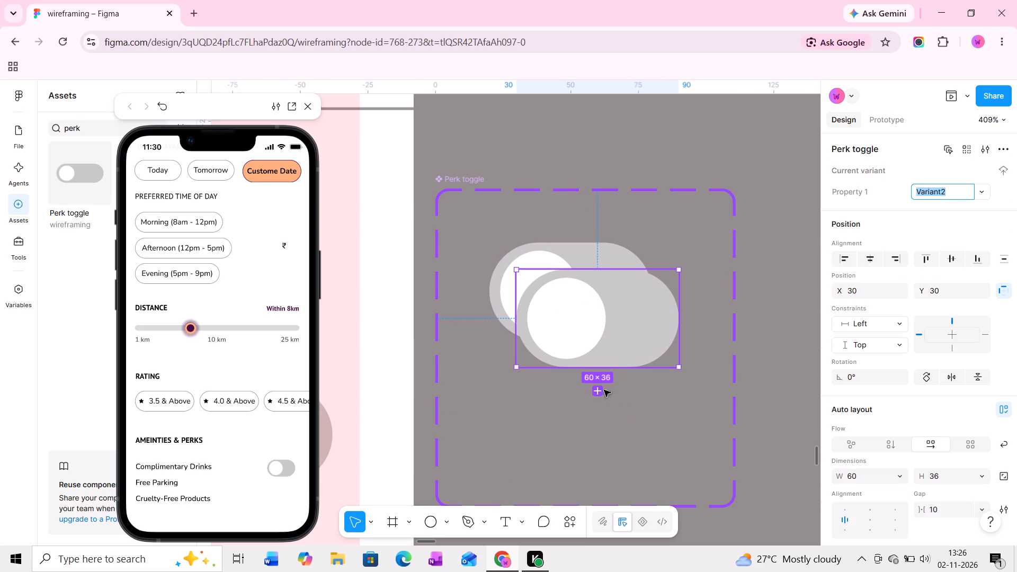
left_click_drag(604, 390, 593, 431)
Align the lower variant's white knob to the right-hand end of its track.
scroll(888, 446, "down", 1)
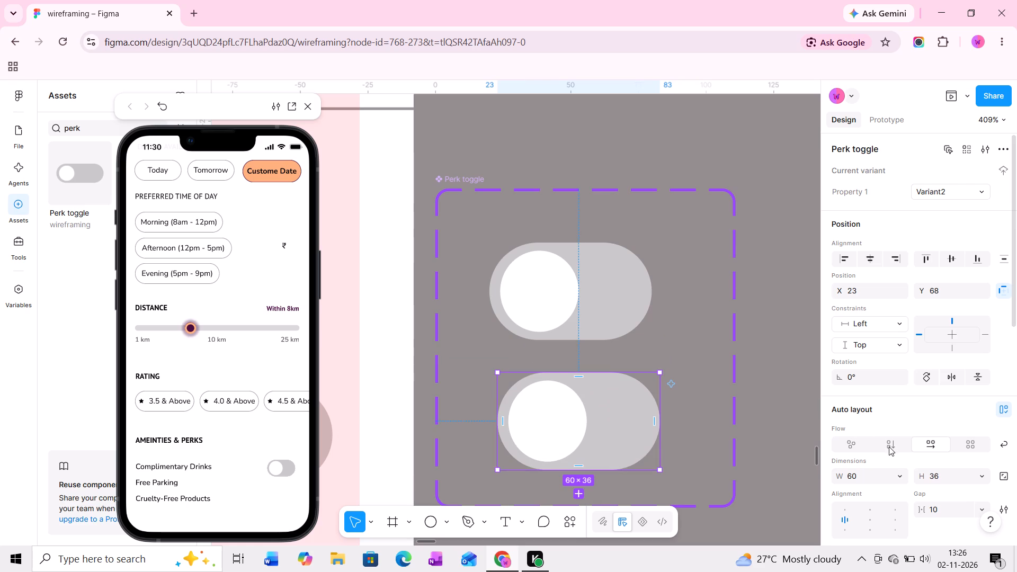
scroll(889, 446, "down", 2)
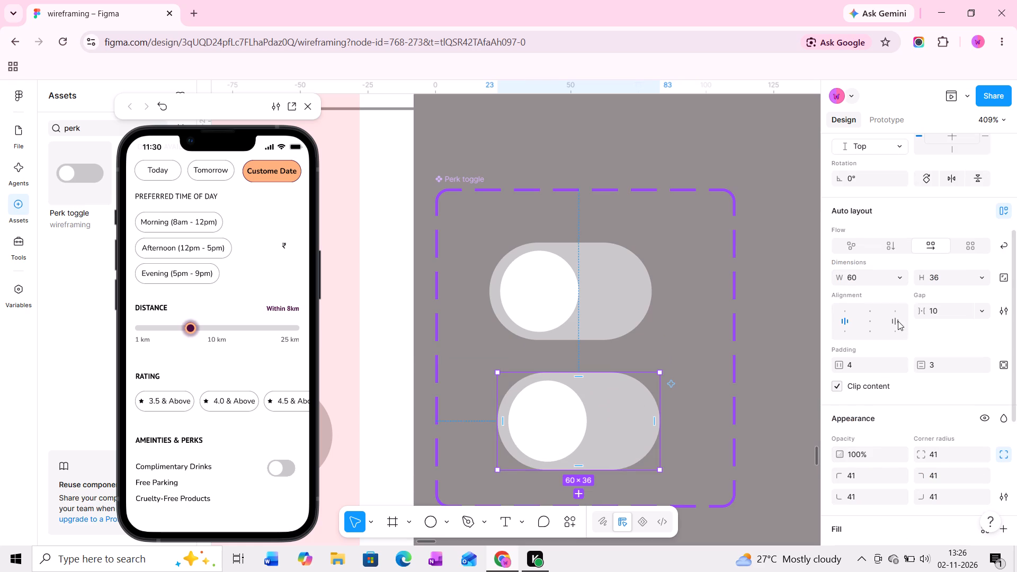
left_click(897, 321)
middle_click_drag(703, 361, 703, 338)
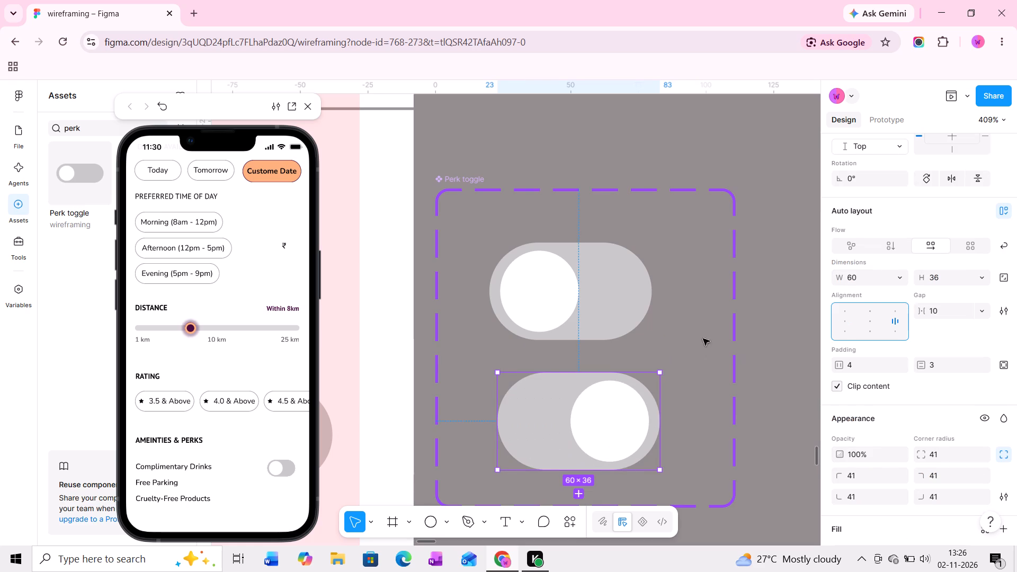
middle_click_drag(703, 338, 699, 307)
Recolour the lower variant's track orange by sampling the fill of the selected 3.5 & Above chip.
left_click(540, 345)
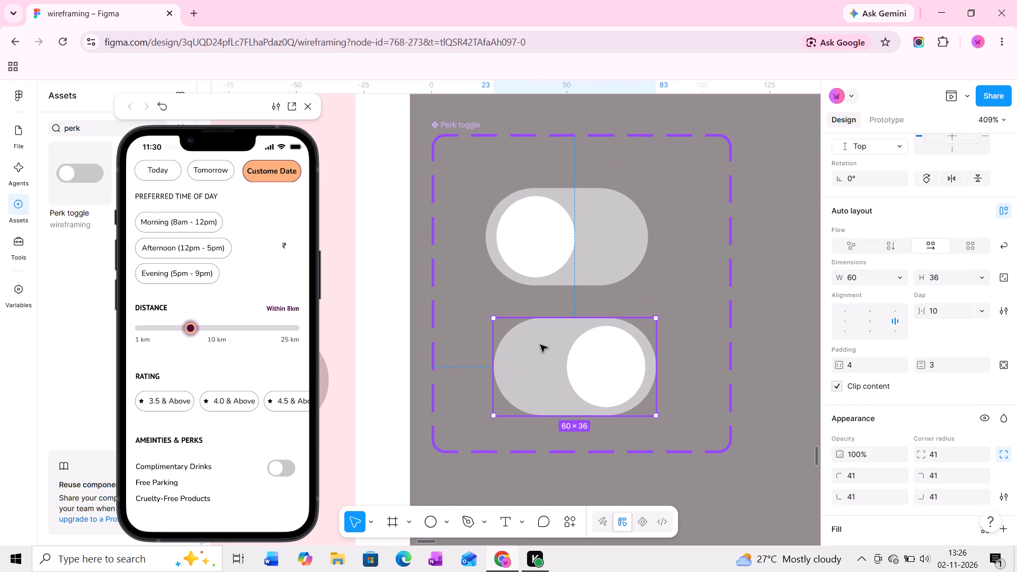
scroll(551, 279, "down", 9, "ctrl")
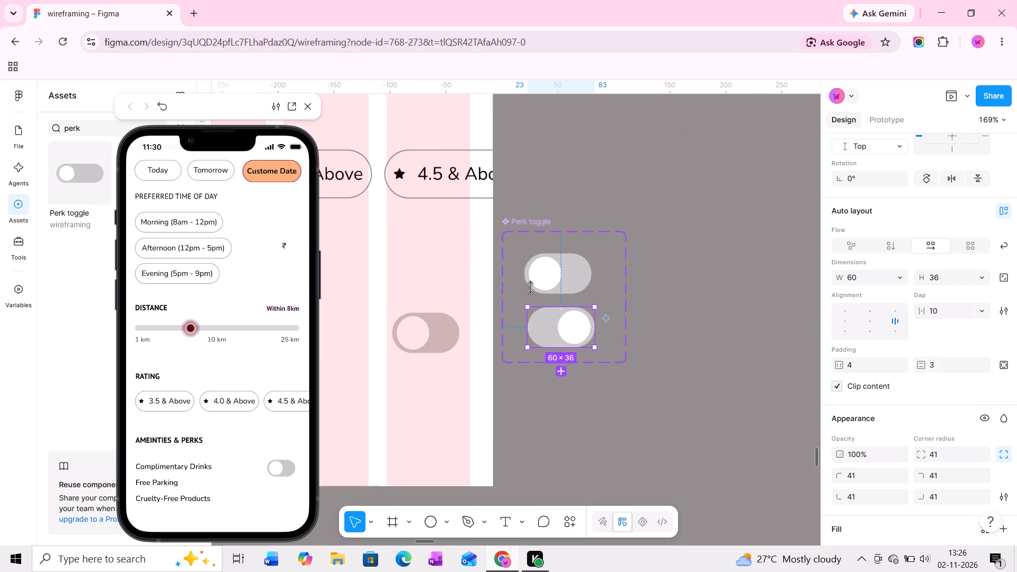
middle_click_drag(530, 287, 648, 325)
scroll(609, 314, "down", 9, "ctrl")
middle_click_drag(570, 283, 660, 355)
middle_click_drag(578, 309, 666, 355)
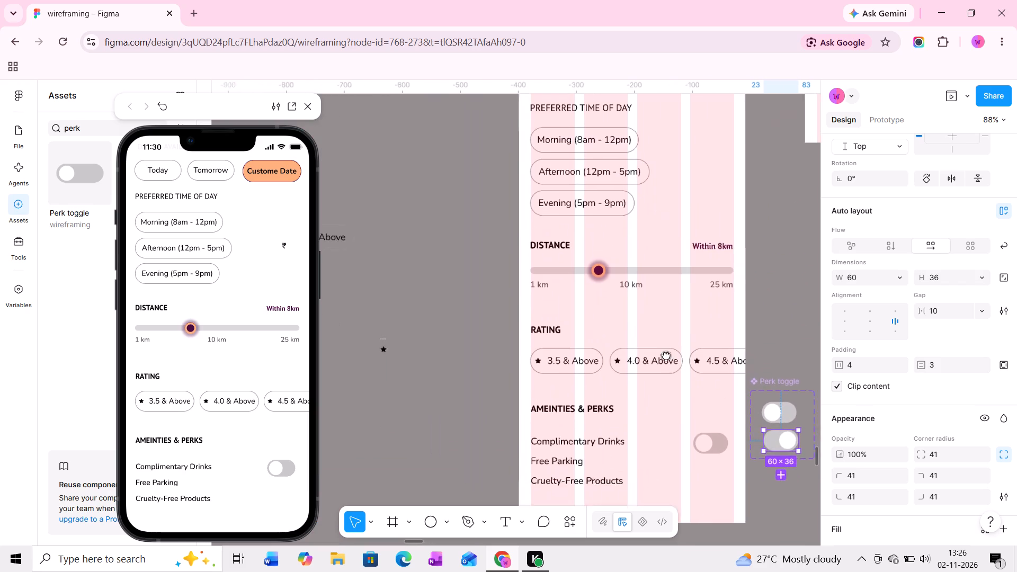
middle_click_drag(666, 355, 668, 356)
middle_click_drag(614, 301, 660, 316)
middle_click_drag(639, 238, 667, 375)
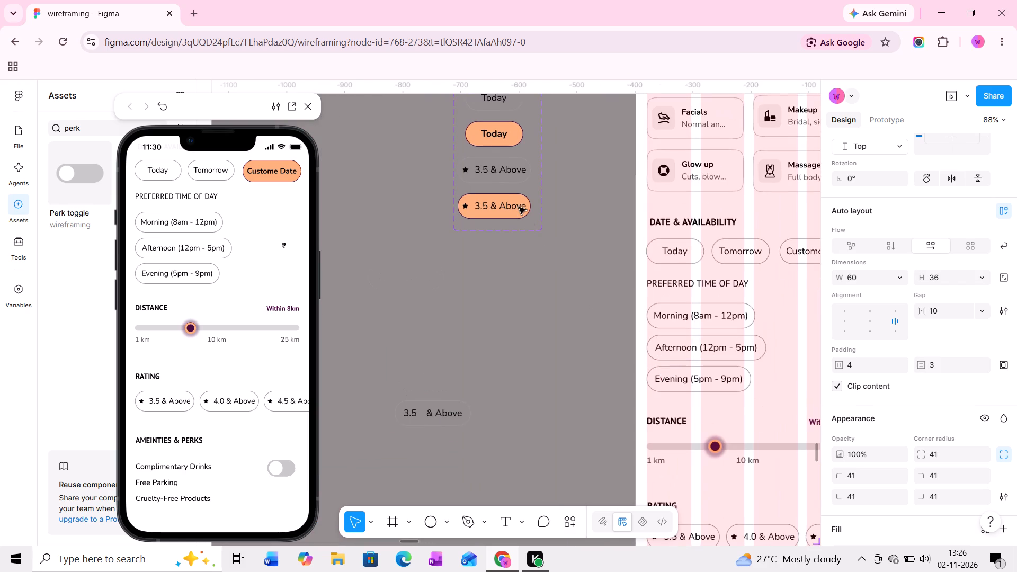
key("i")
left_click(518, 211)
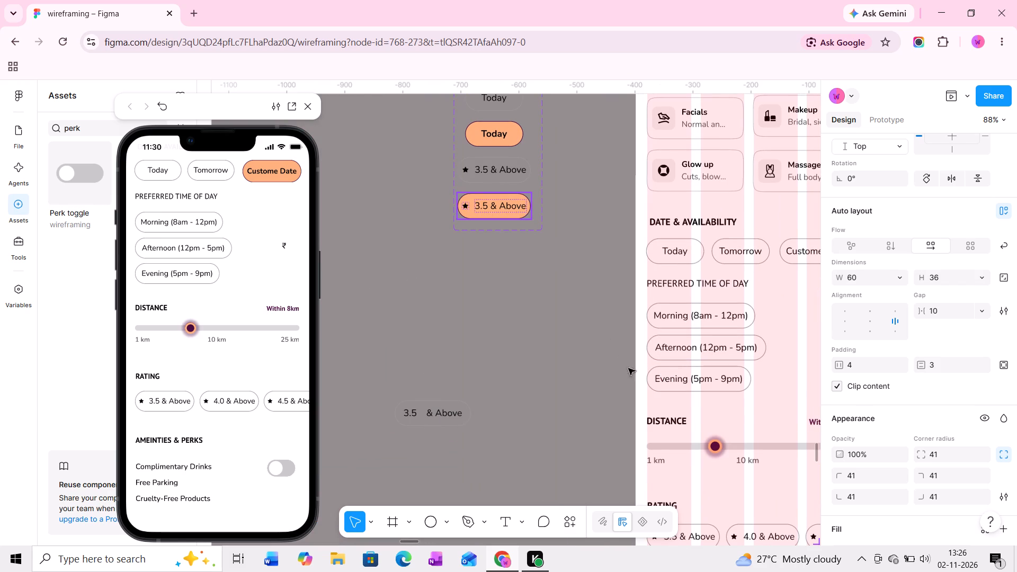
middle_click_drag(640, 374, 546, 246)
middle_click_drag(636, 312, 509, 249)
middle_click_drag(614, 325, 553, 235)
scroll(623, 355, "up", 3, "ctrl")
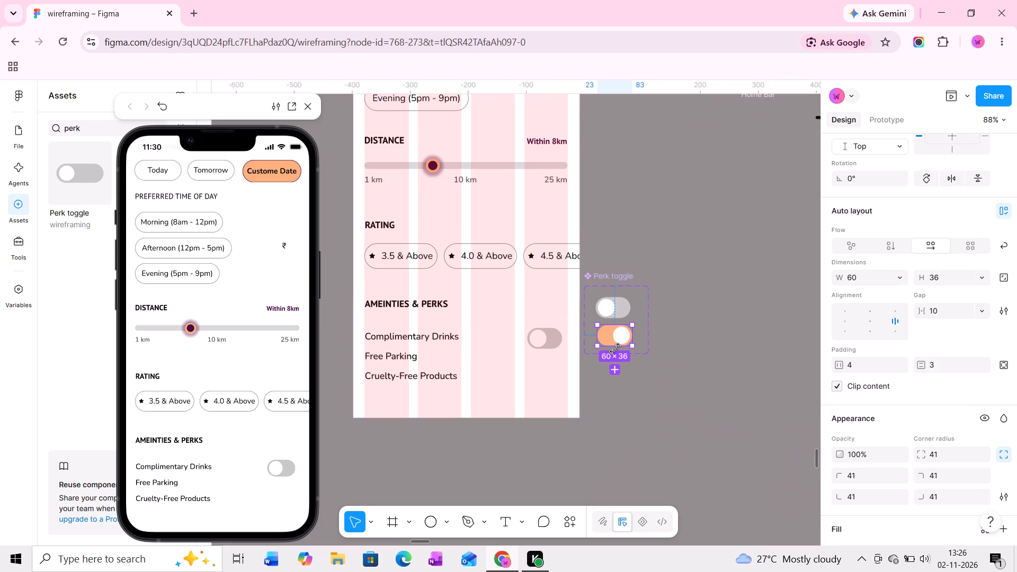
scroll(615, 348, "up", 8, "ctrl")
middle_click_drag(609, 325, 634, 279)
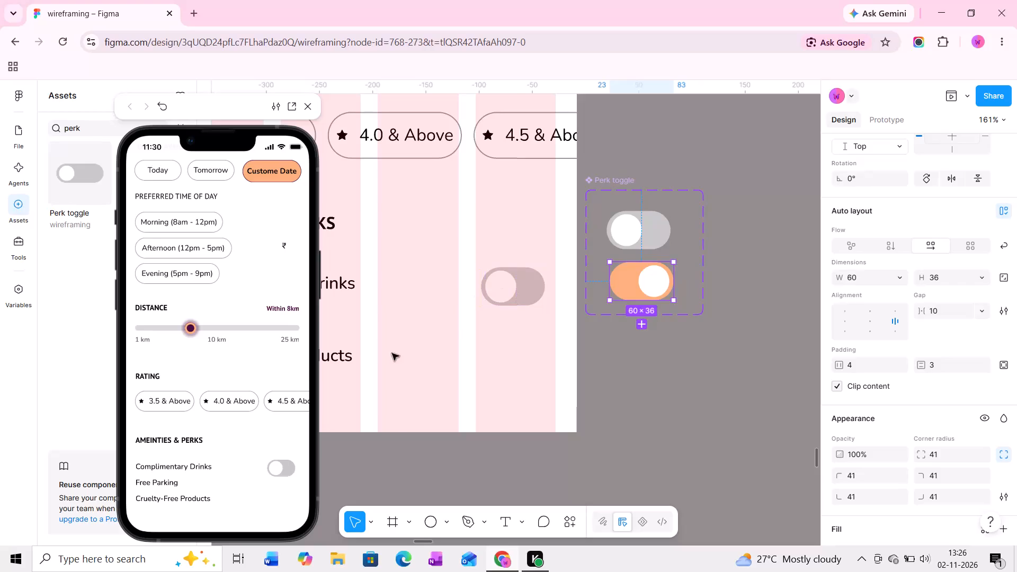
Test the Complimentary Drinks toggle in the prototype preview, keeping the preview window clear of the Perk toggle variants.
left_click_drag(297, 313, 623, 311)
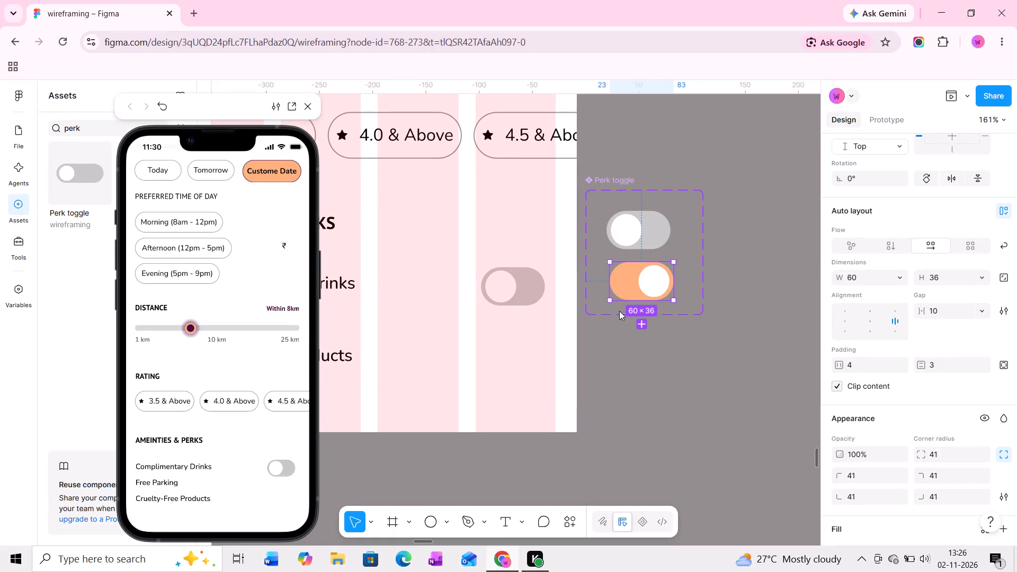
left_click_drag(218, 109, 557, 118)
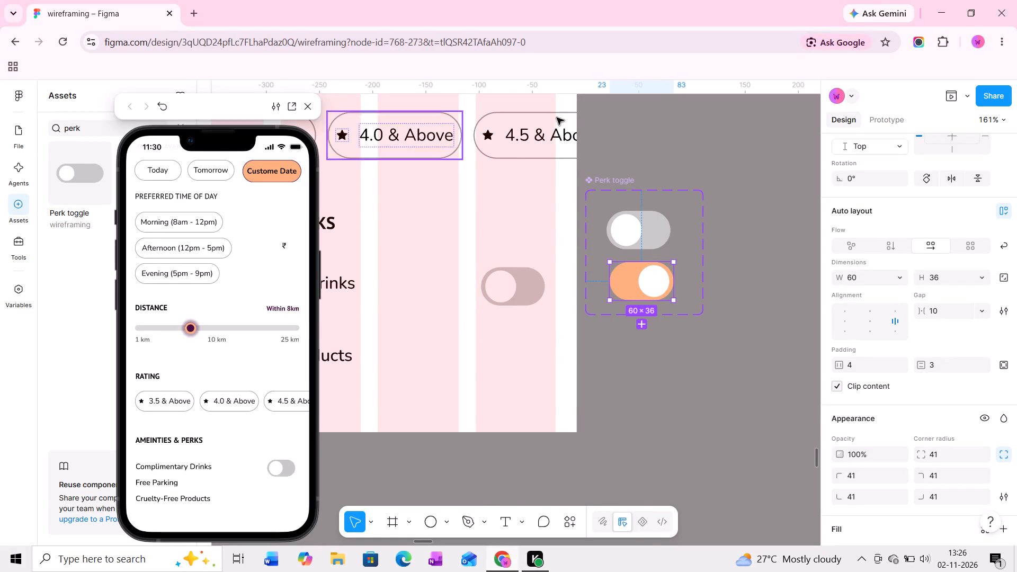
left_click_drag(557, 118, 565, 118)
left_click(630, 475)
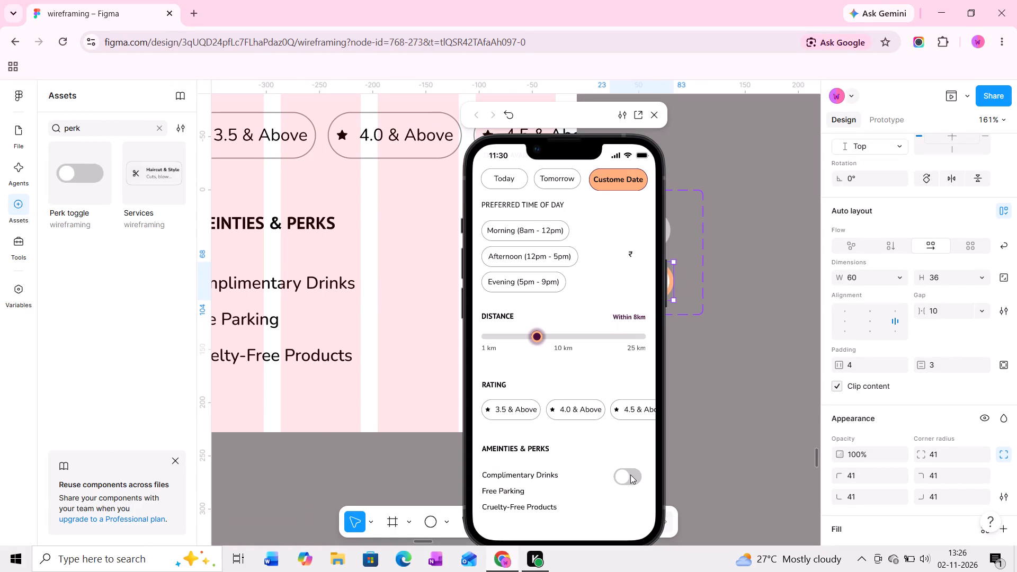
left_click(626, 475)
left_click_drag(601, 289, 600, 287)
left_click_drag(600, 287, 431, 208)
left_click_drag(565, 108, 429, 101)
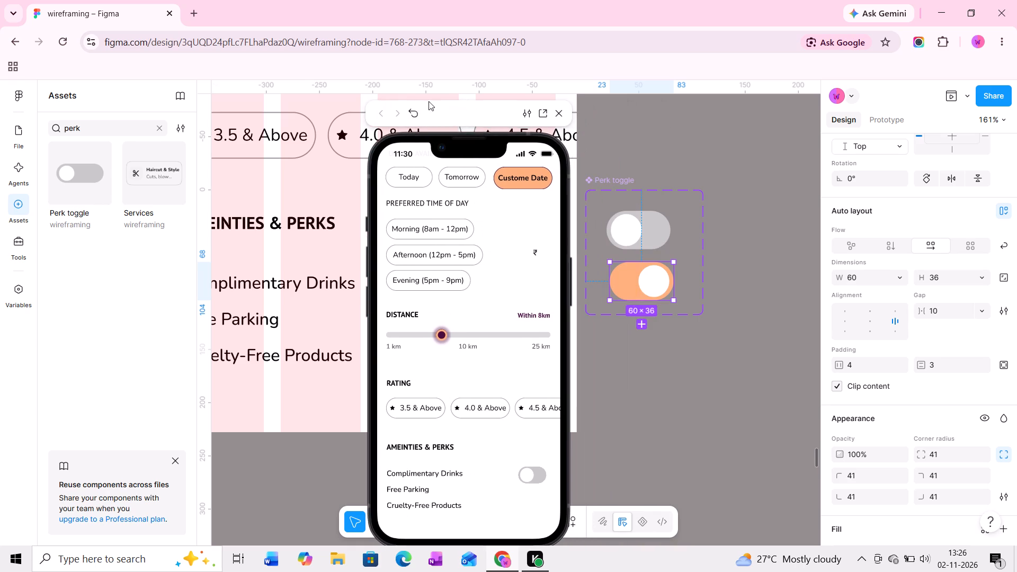
left_click_drag(429, 101, 382, 94)
Connect the grey variant's white knob to the orange variant with a Change to Variant2 prototype interaction.
scroll(652, 279, "up", 8, "ctrl")
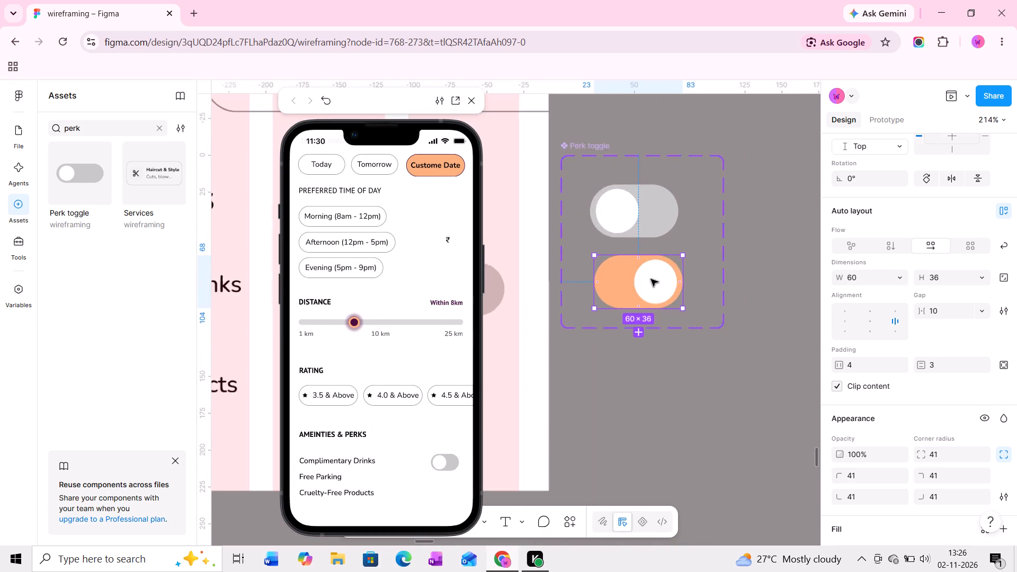
scroll(651, 279, "up", 3, "ctrl")
middle_click_drag(649, 263, 645, 292)
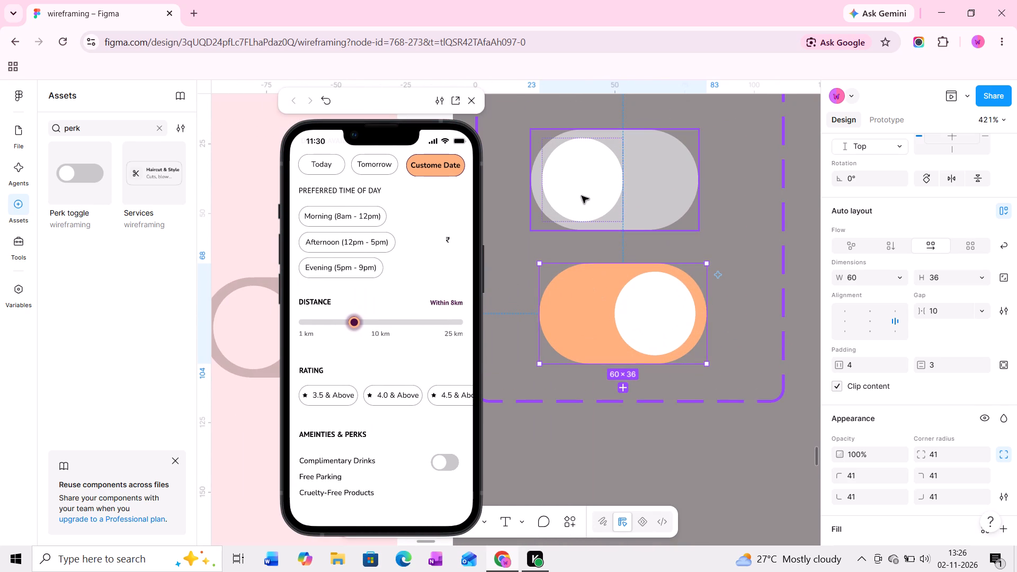
left_click(582, 196, "ctrl")
left_click(883, 122)
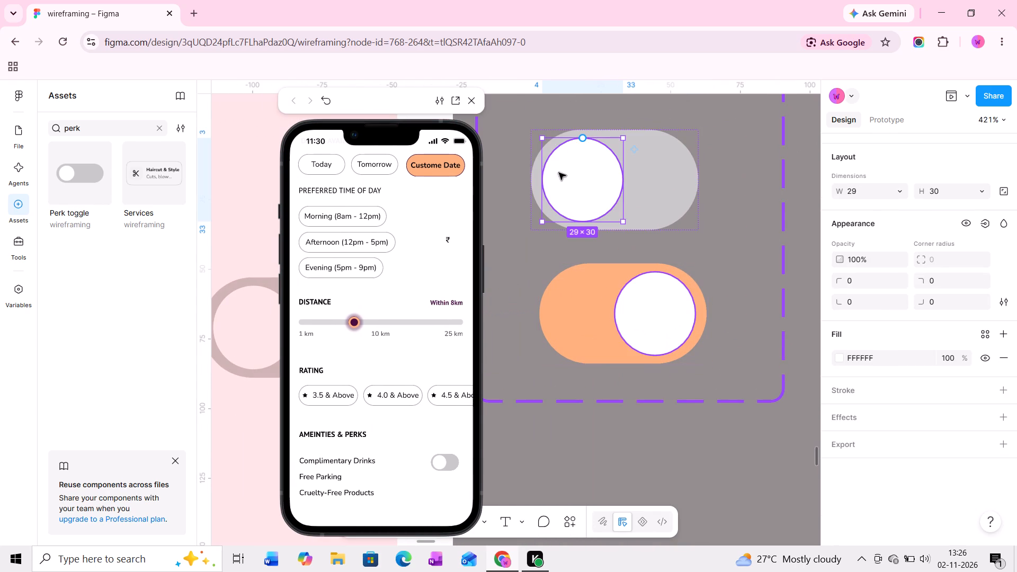
left_click_drag(581, 224, 677, 290)
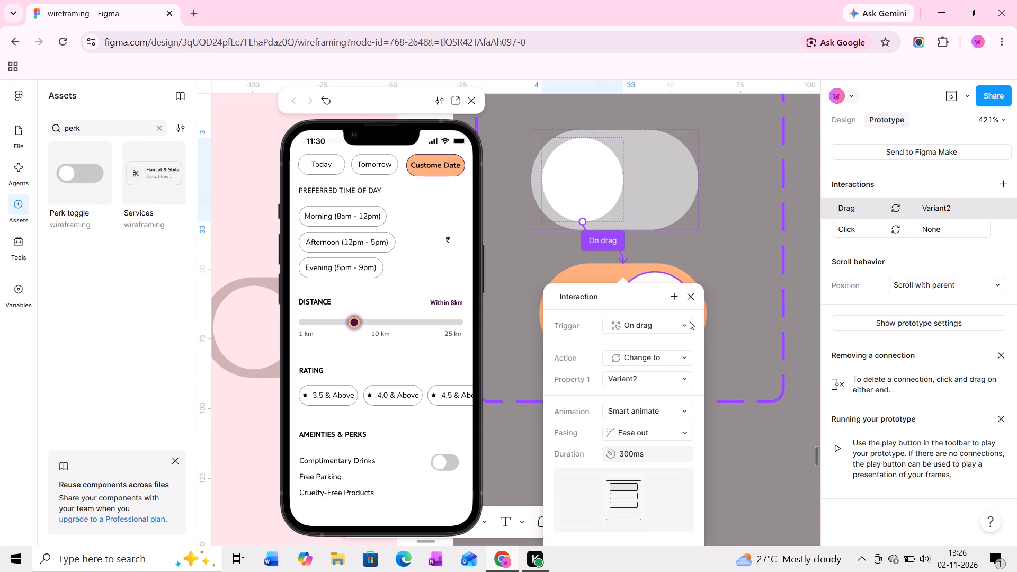
Remove the leftover Click interaction without a destination from the grey variant's knob.
left_click(689, 320)
left_click(684, 320)
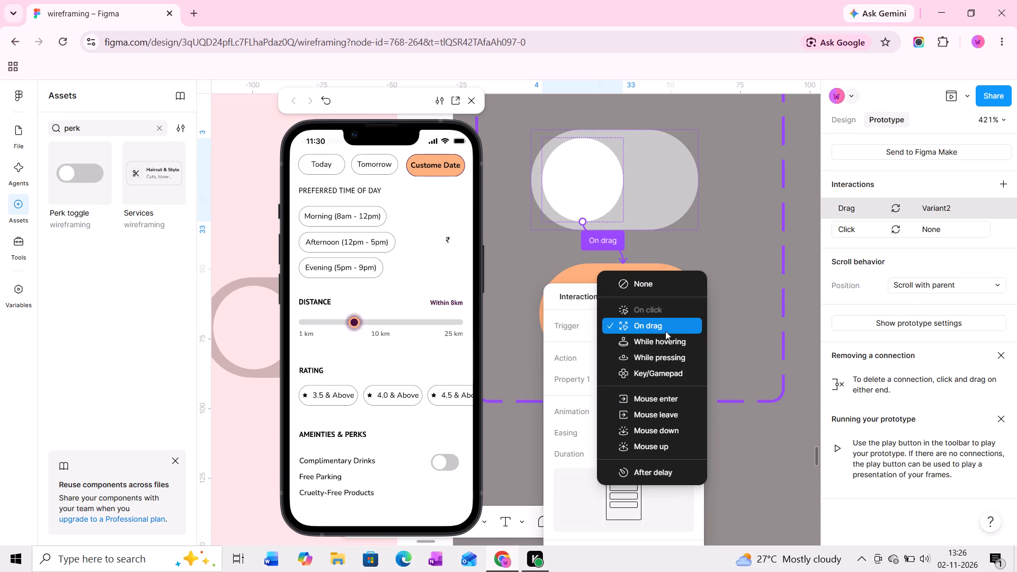
left_click(686, 323)
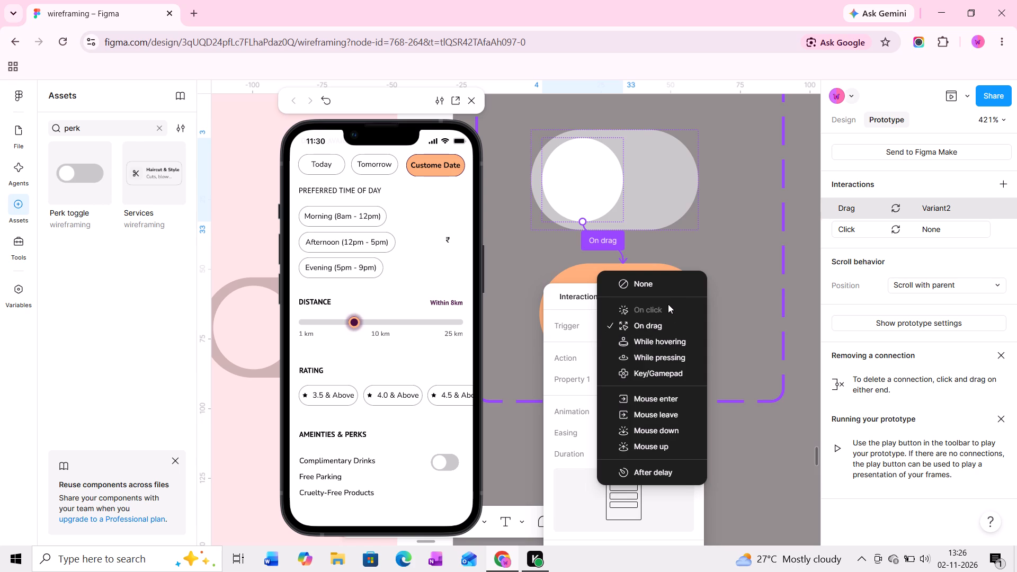
left_click(638, 157)
left_click(855, 234)
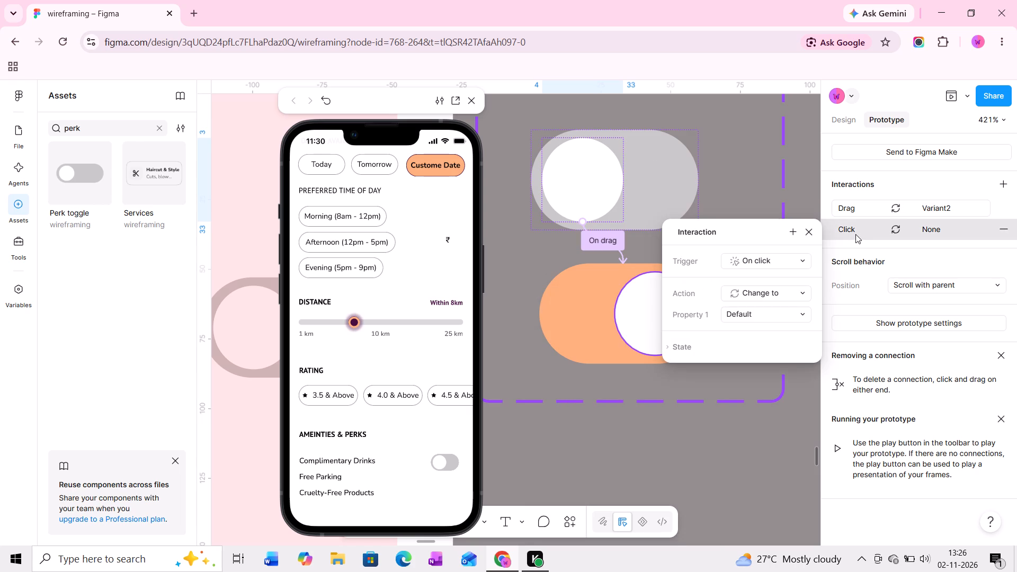
key("Delete")
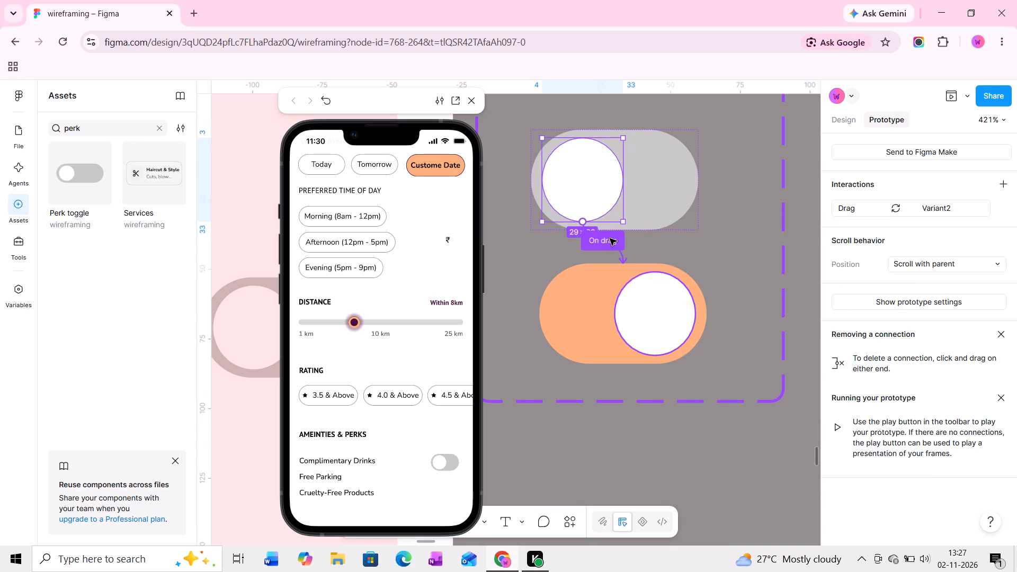
Set the trigger of the grey knob's connection to Variant2 to On click.
left_click(610, 238)
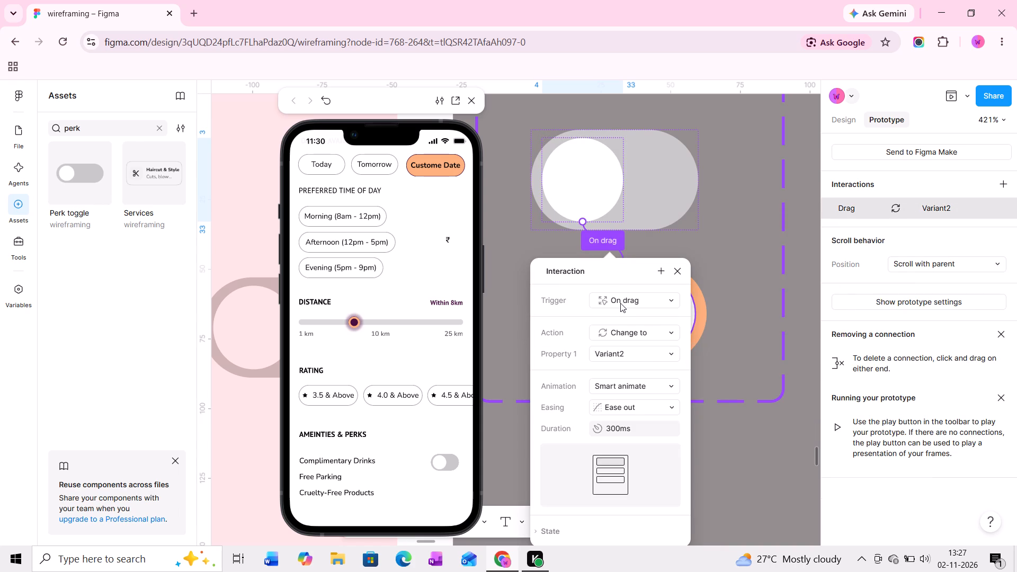
left_click(620, 303)
left_click(630, 288)
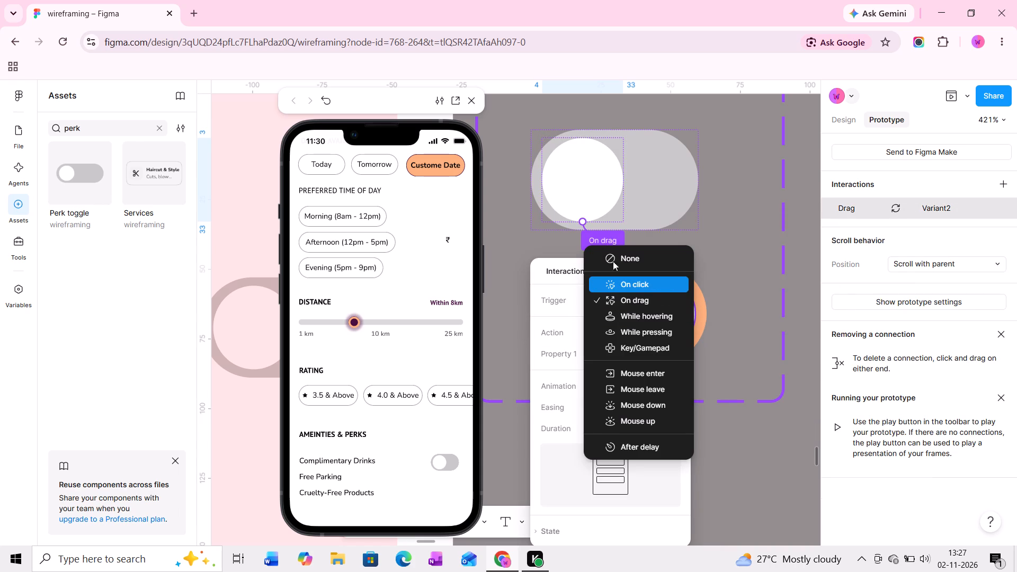
left_click(681, 271)
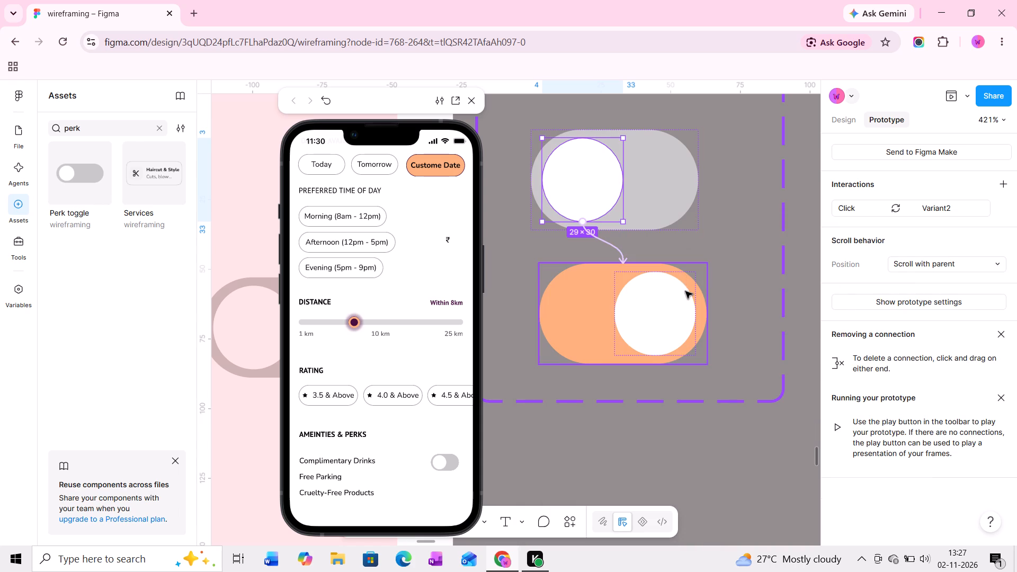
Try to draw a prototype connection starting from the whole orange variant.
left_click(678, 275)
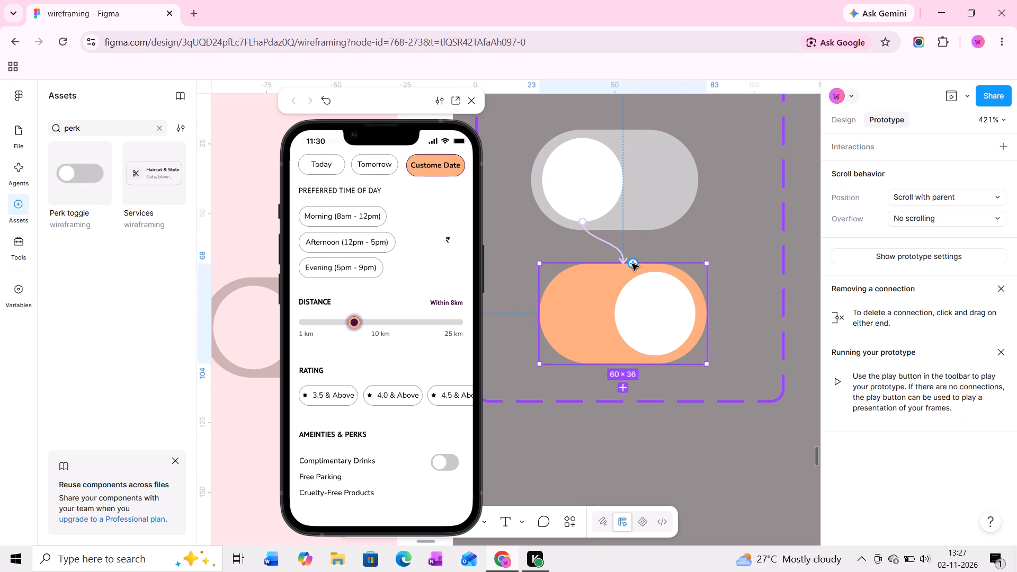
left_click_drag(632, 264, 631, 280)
Connect the orange variant's white knob back to the grey variant, changing to Default on click with Instant animation.
left_click(654, 295)
left_click(656, 282, "ctrl")
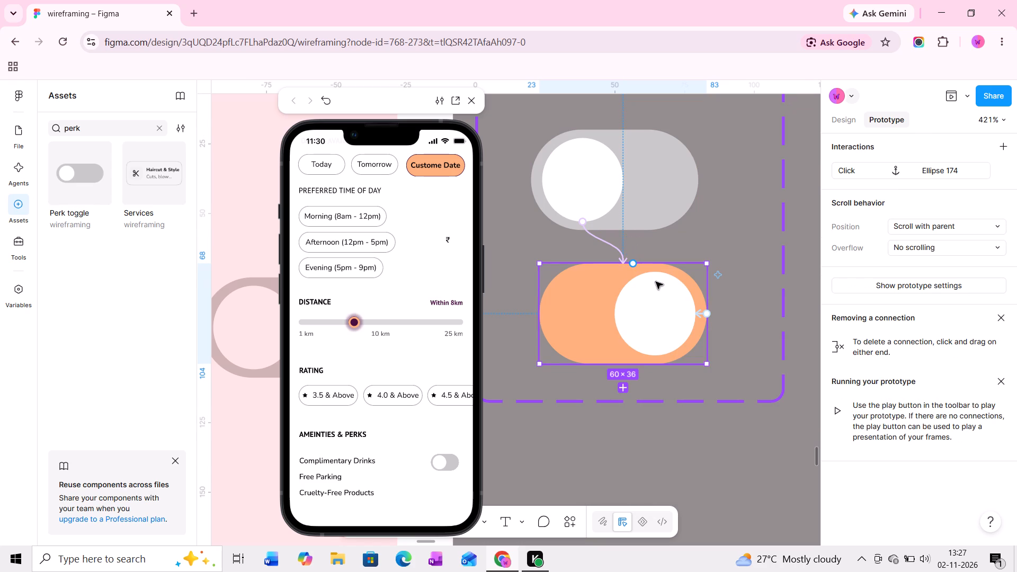
left_click_drag(656, 271, 620, 208)
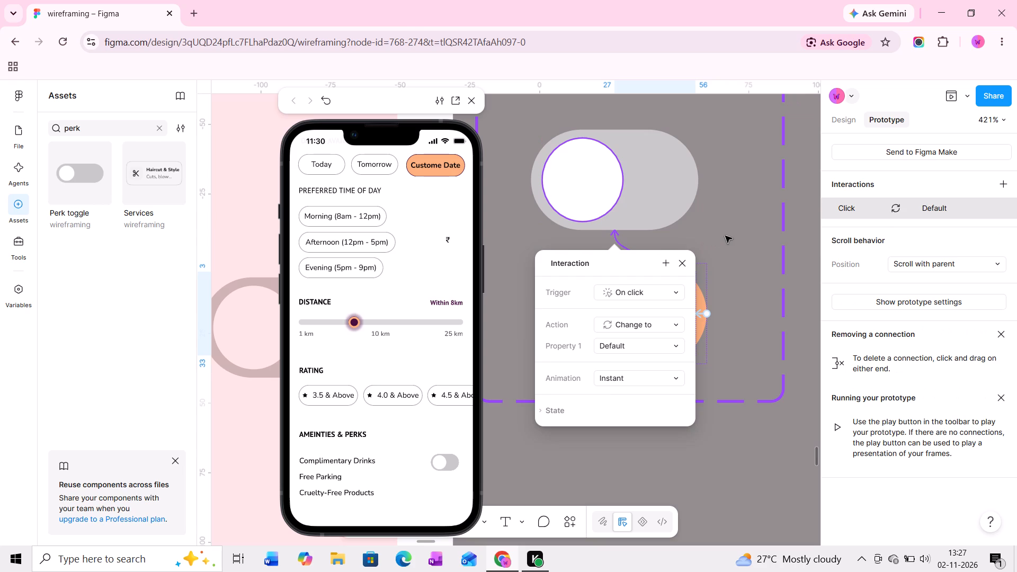
left_click(725, 236)
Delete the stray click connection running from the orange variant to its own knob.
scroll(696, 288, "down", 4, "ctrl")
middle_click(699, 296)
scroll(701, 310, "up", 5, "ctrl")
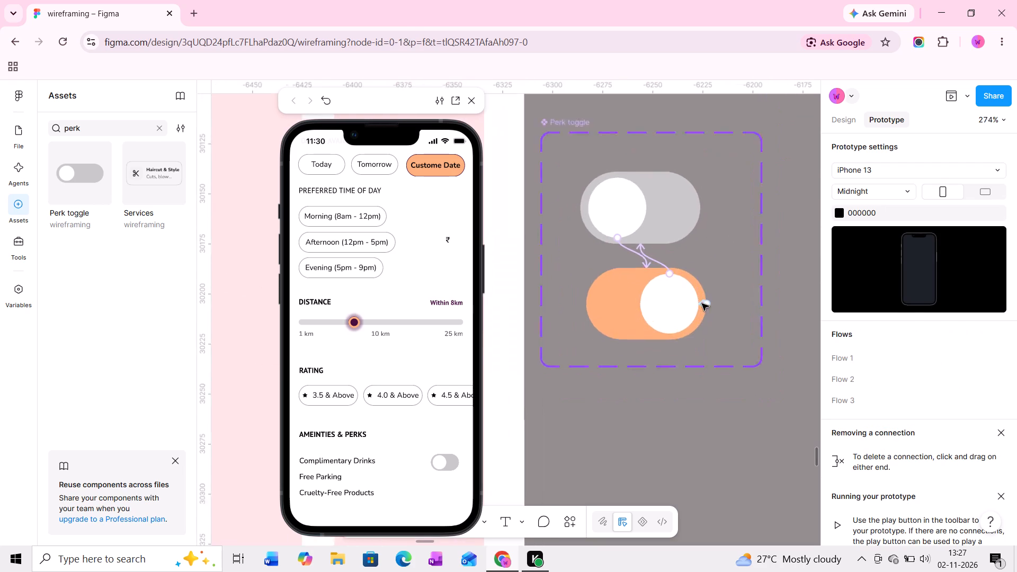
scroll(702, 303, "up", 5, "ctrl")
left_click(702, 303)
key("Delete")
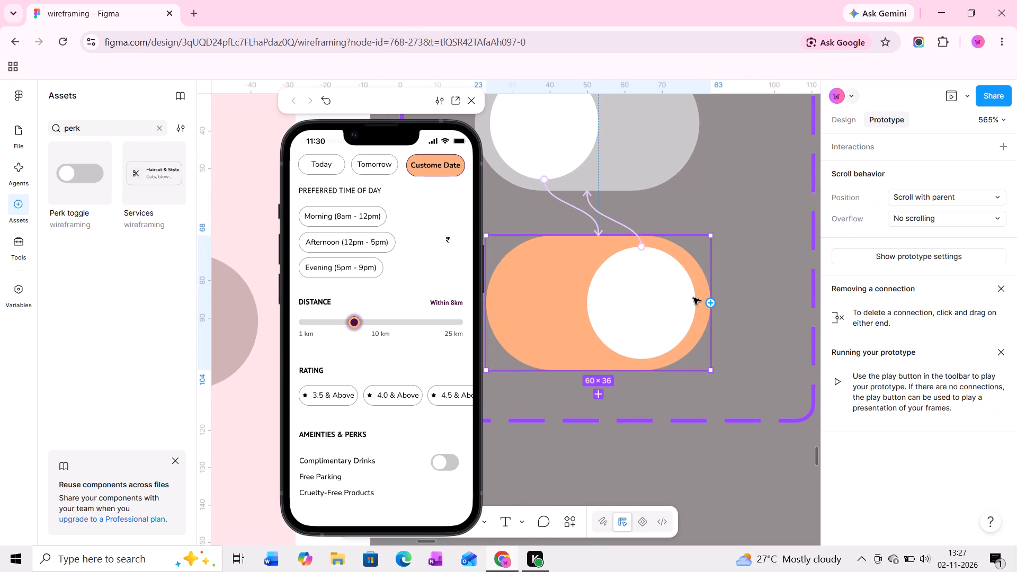
Test the Complimentary Drinks toggle in the prototype preview by switching it on and off repeatedly.
scroll(670, 300, "down", 5, "ctrl")
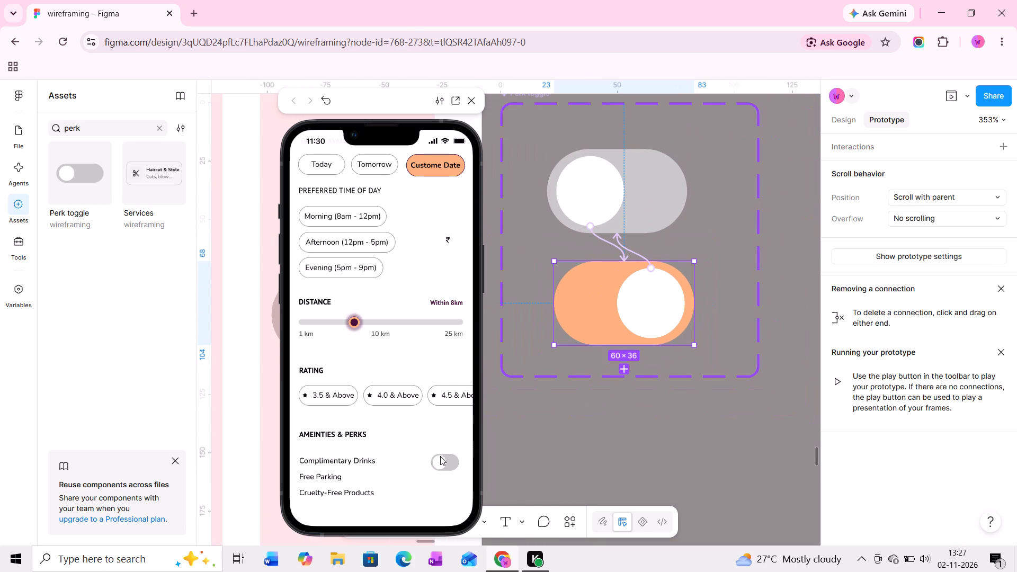
left_click(440, 457)
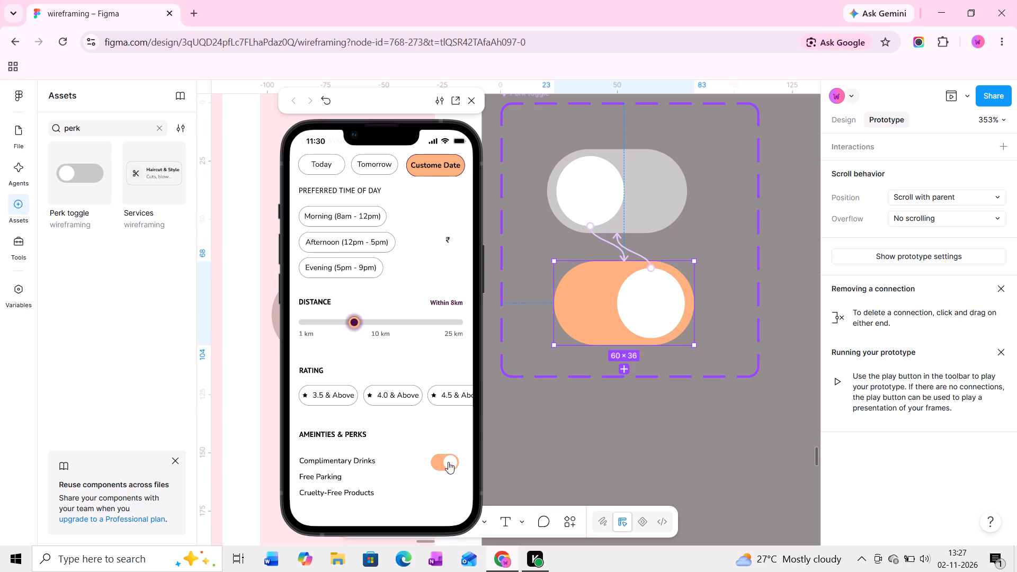
left_click(448, 462)
left_click(441, 462)
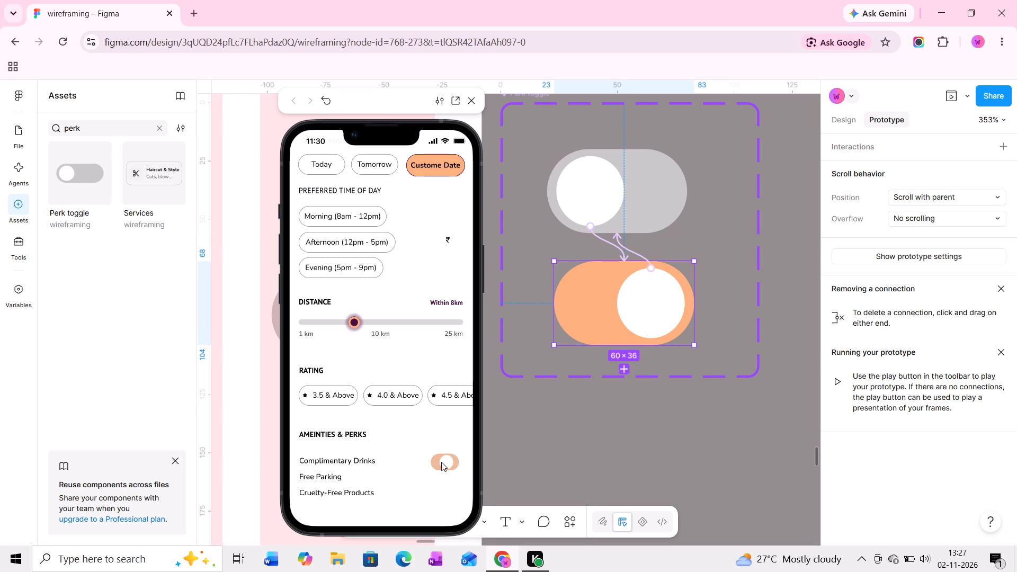
left_click(452, 462)
Set the animation of the grey knob's connection to Variant2 to Instant.
left_click(635, 253)
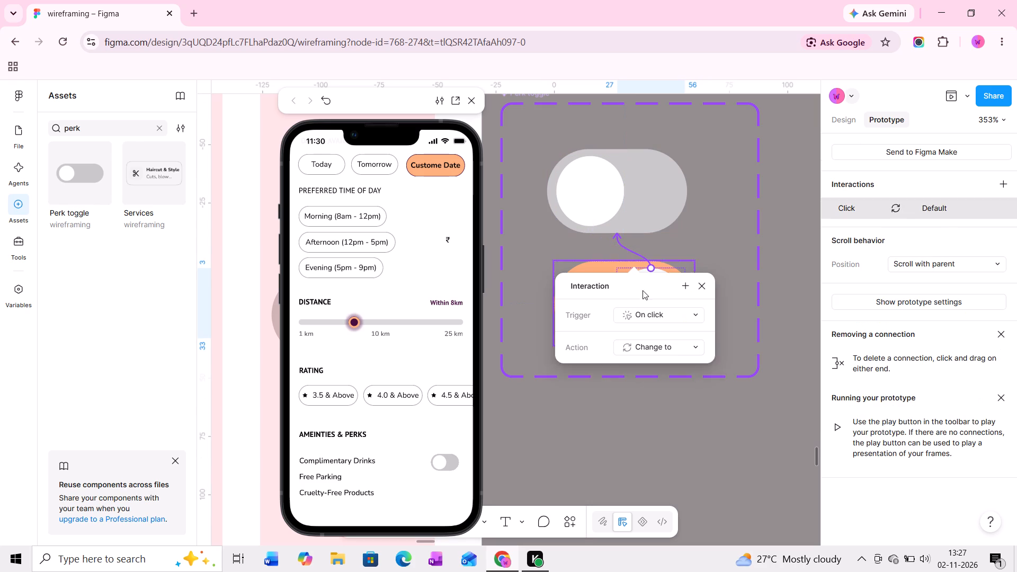
left_click(602, 236)
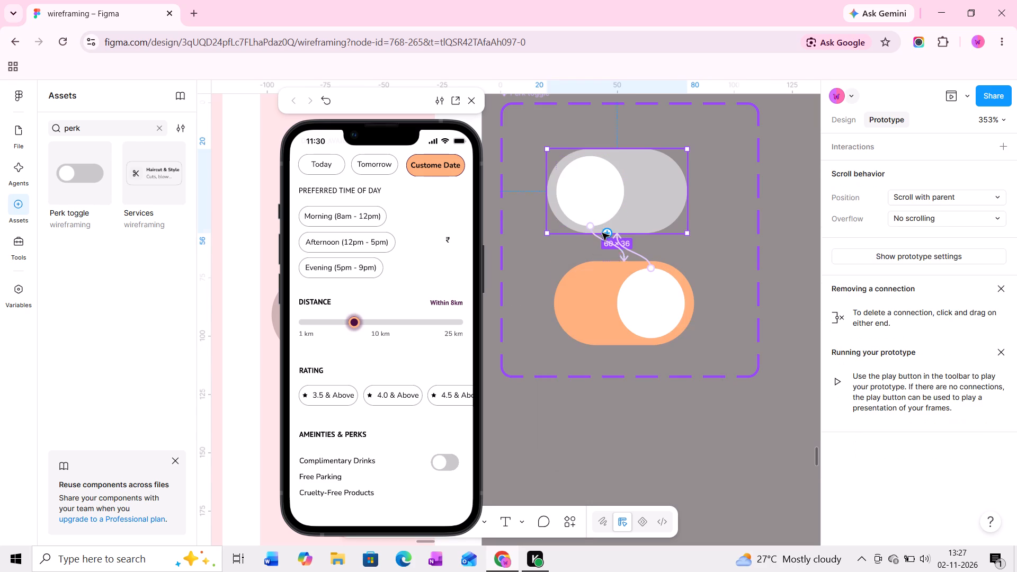
left_click(597, 201)
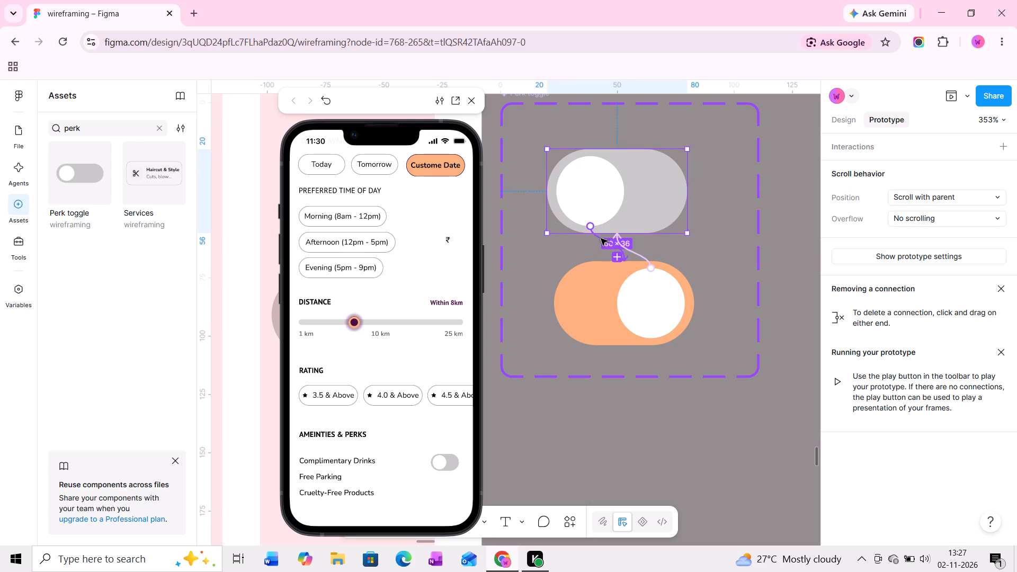
left_click(601, 238)
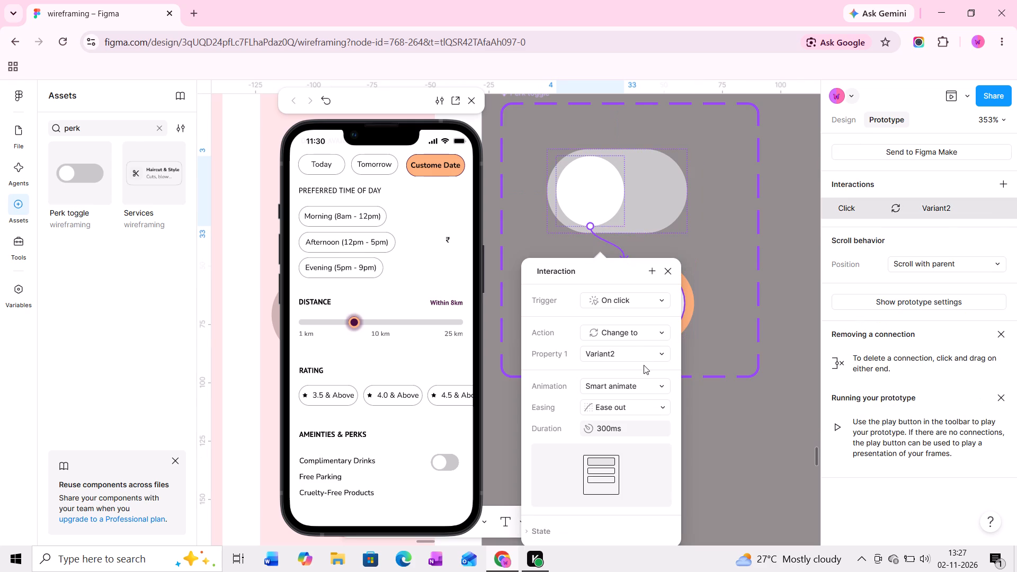
left_click(632, 381)
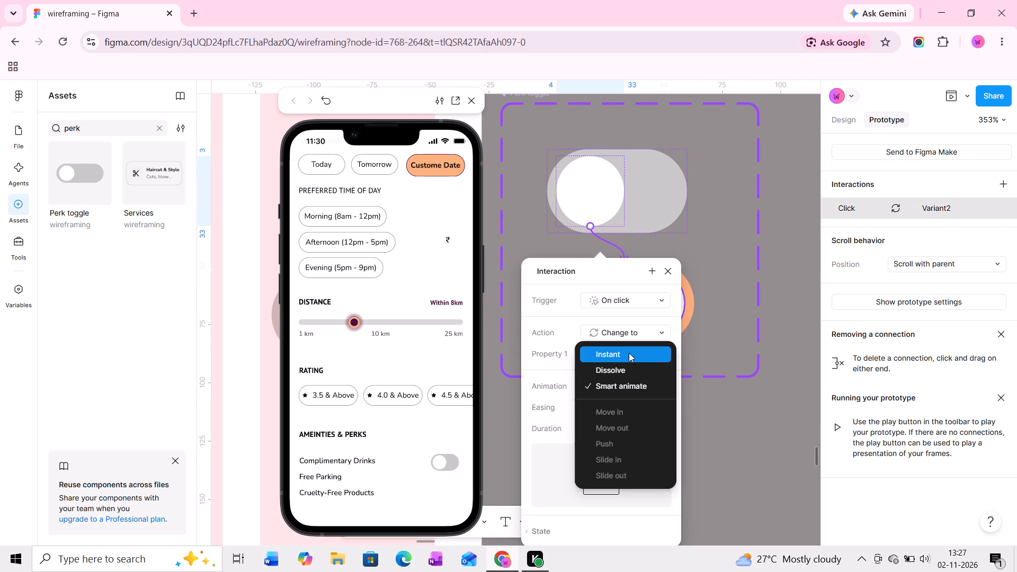
left_click(629, 353)
left_click(752, 276)
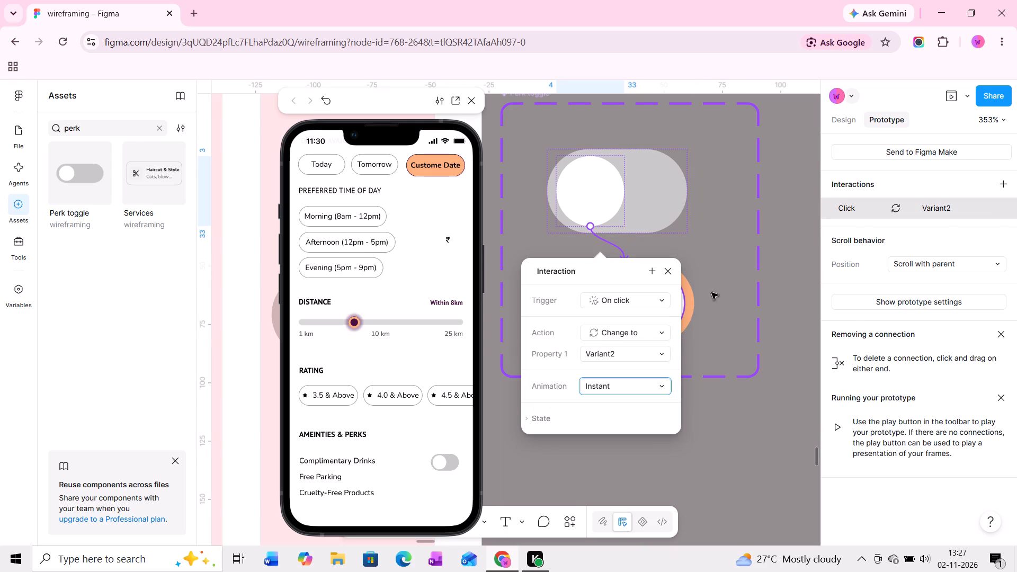
Test the Complimentary Drinks toggle again in the prototype preview, switching it on and off.
left_click(444, 462)
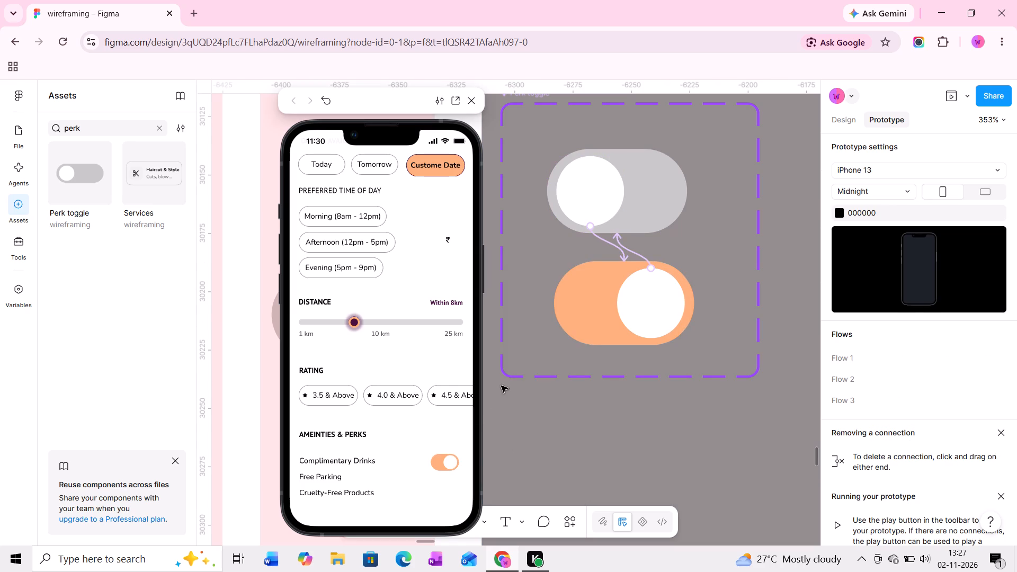
left_click(449, 463)
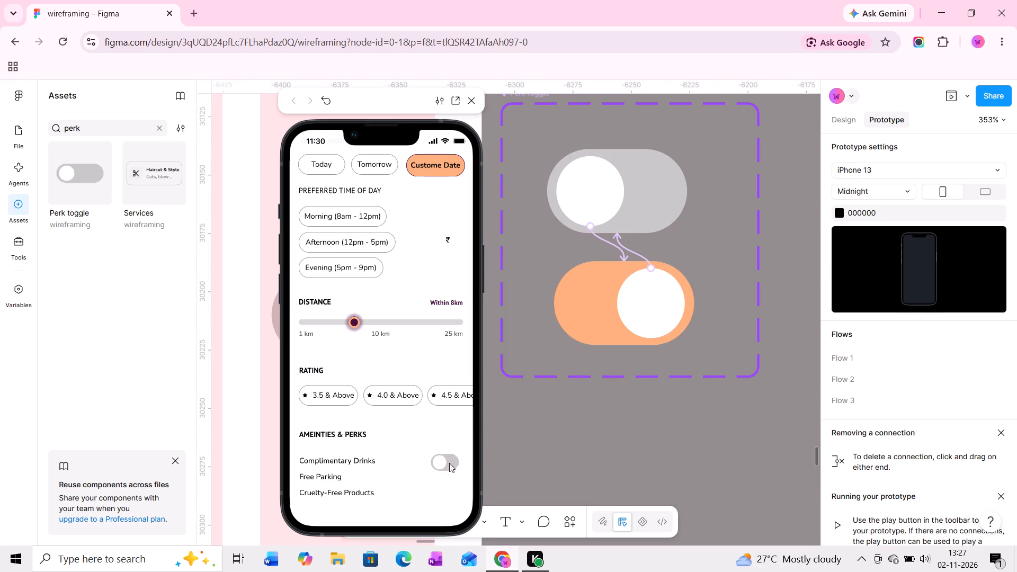
left_click(438, 462)
left_click(445, 462)
Shrink the white knob of the grey variant proportionally to 23 × 24.
scroll(619, 198, "up", 7, "ctrl")
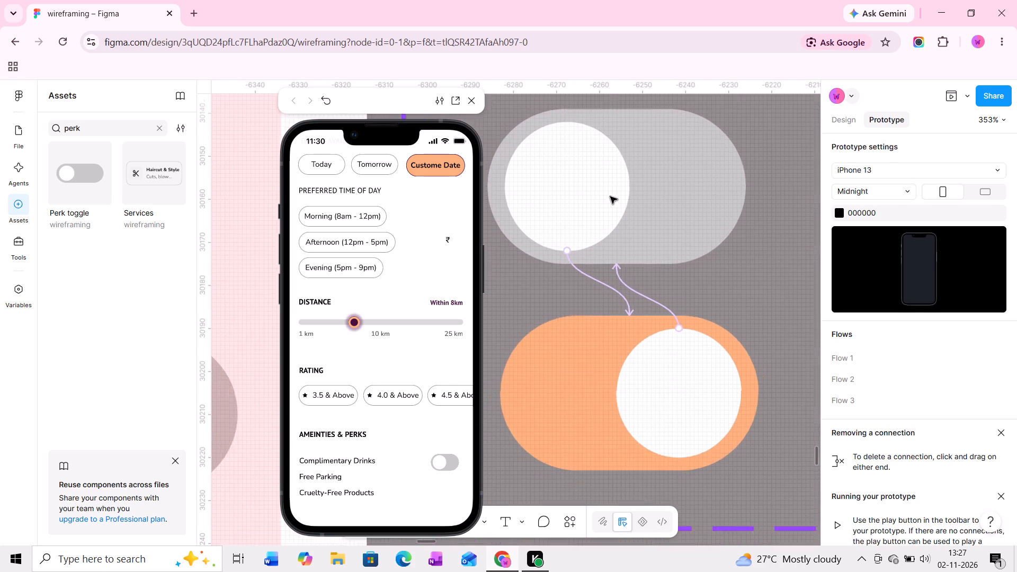
left_click(601, 196)
left_click(597, 196, "ctrl")
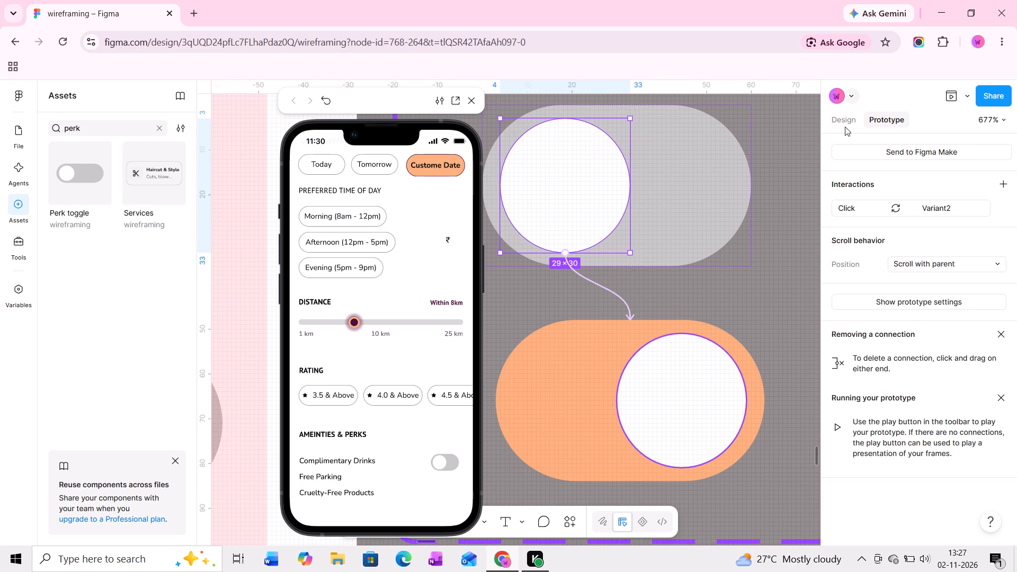
left_click(845, 117)
middle_click_drag(513, 317, 587, 306)
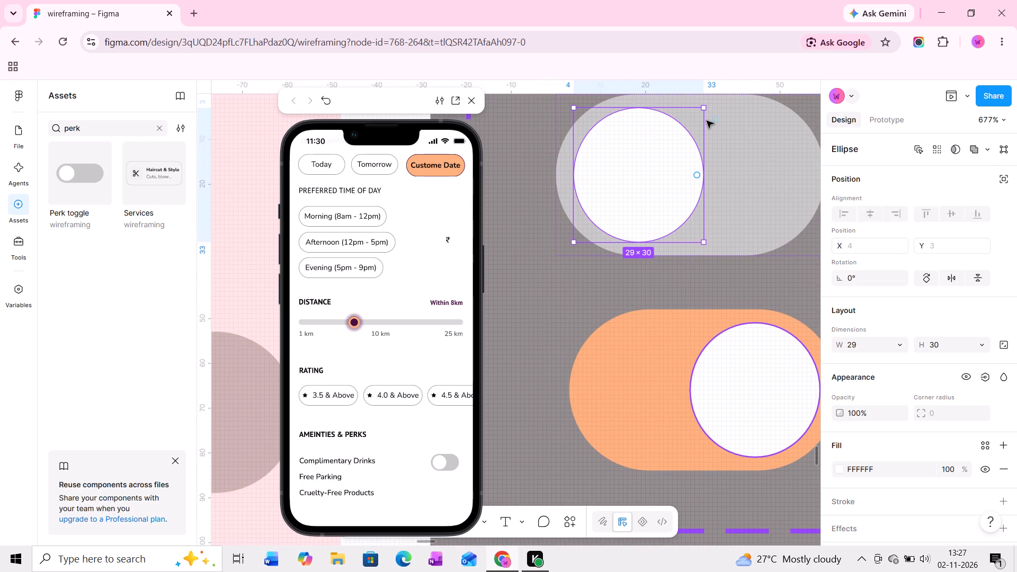
left_click_drag(704, 106, 699, 119)
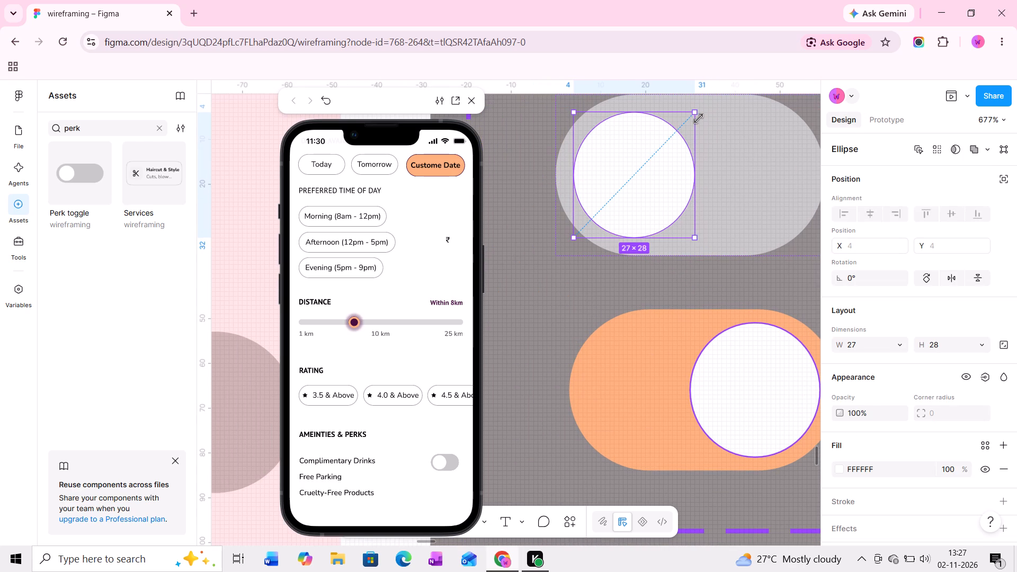
left_click_drag(699, 119, 692, 131)
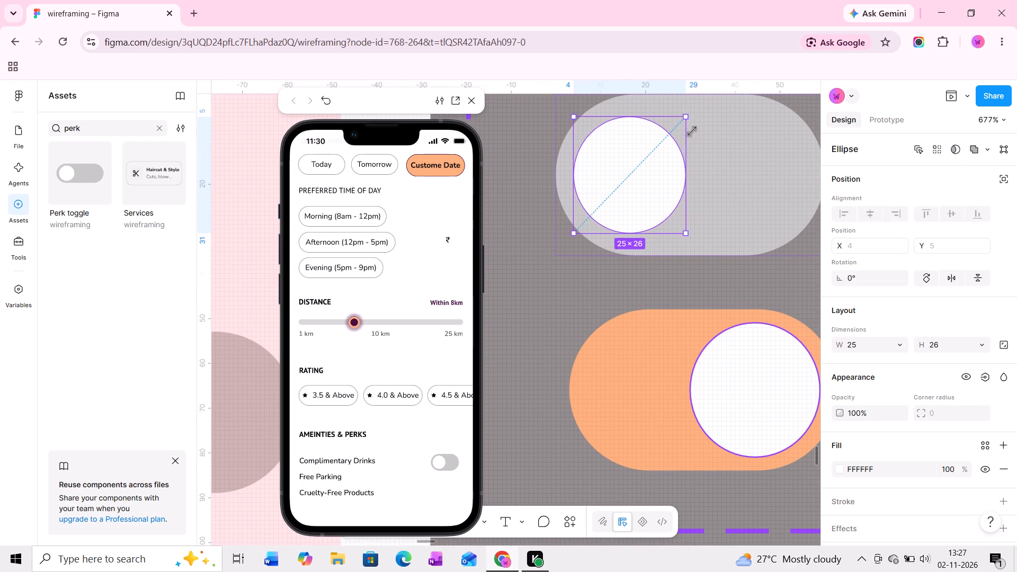
left_click_drag(692, 131, 691, 136)
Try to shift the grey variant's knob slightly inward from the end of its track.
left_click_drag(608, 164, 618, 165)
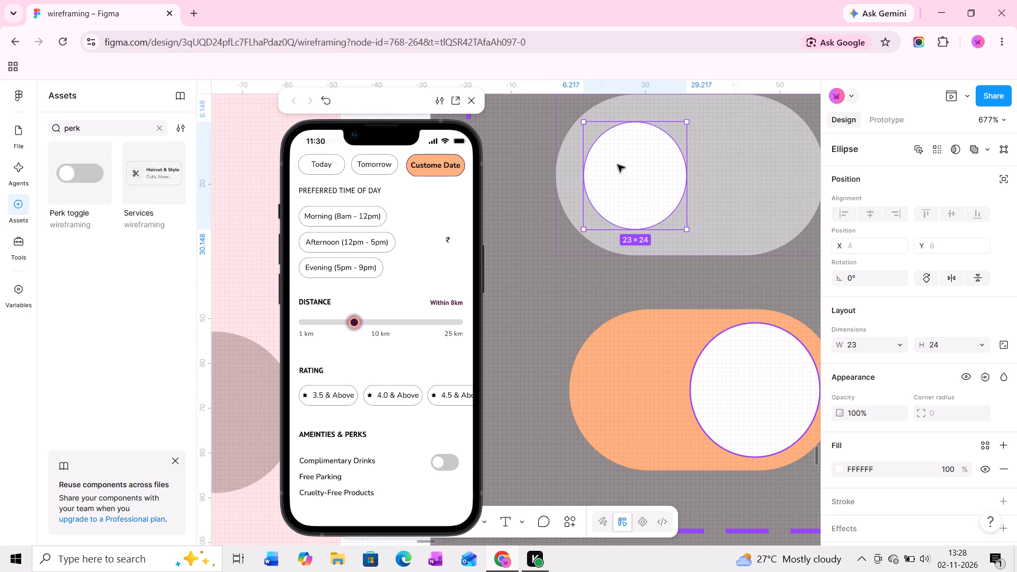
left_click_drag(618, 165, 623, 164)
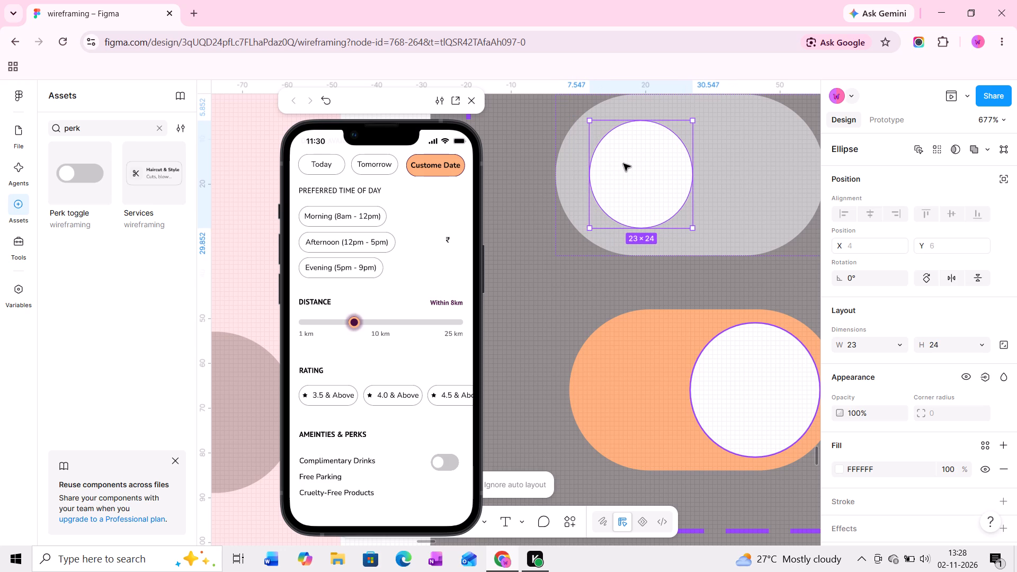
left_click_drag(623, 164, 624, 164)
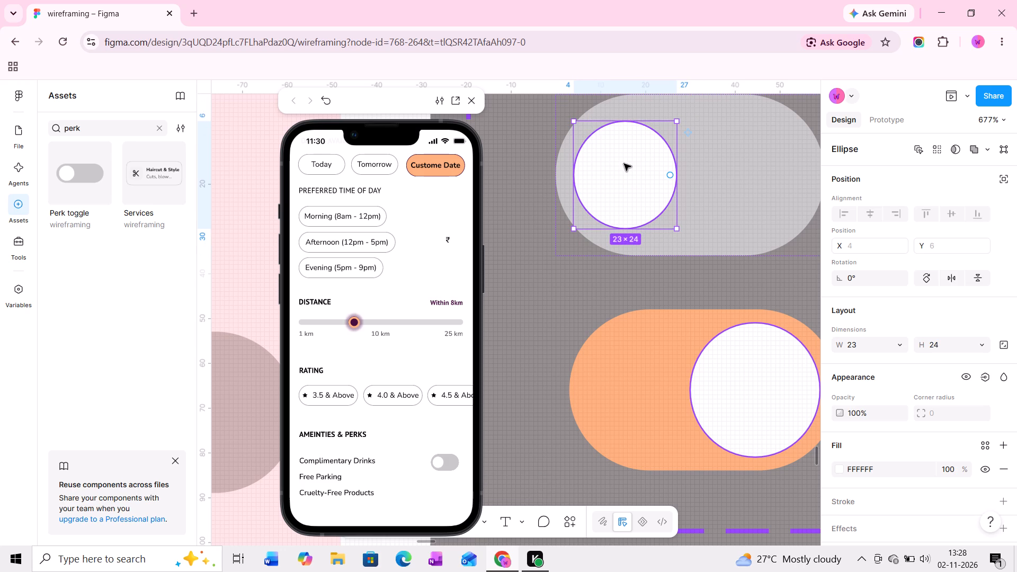
Set the grey variant's horizontal auto layout padding to 5.
scroll(623, 176, "down", 3, "ctrl")
middle_click_drag(638, 172, 627, 190)
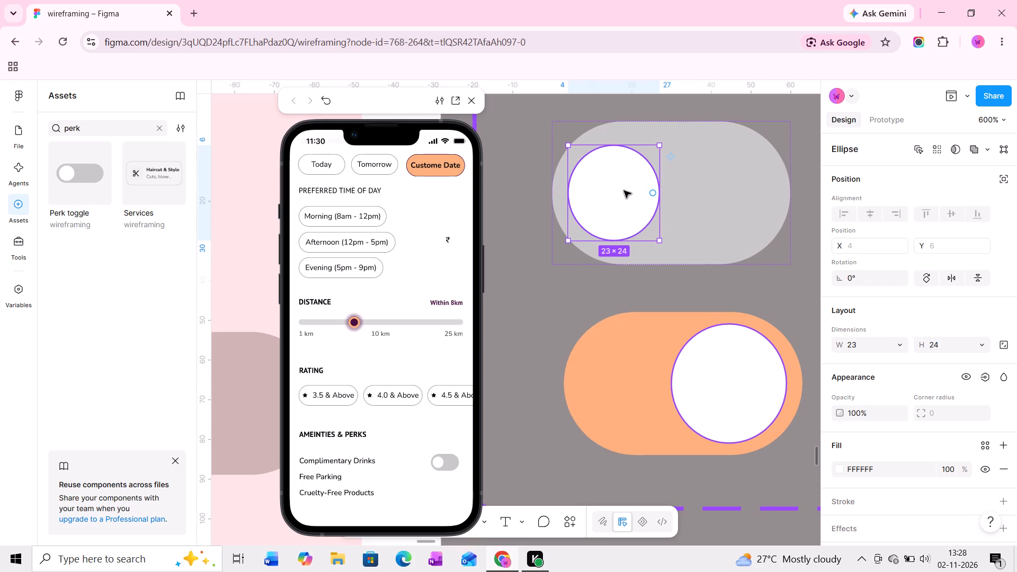
scroll(623, 191, "up", 4, "ctrl")
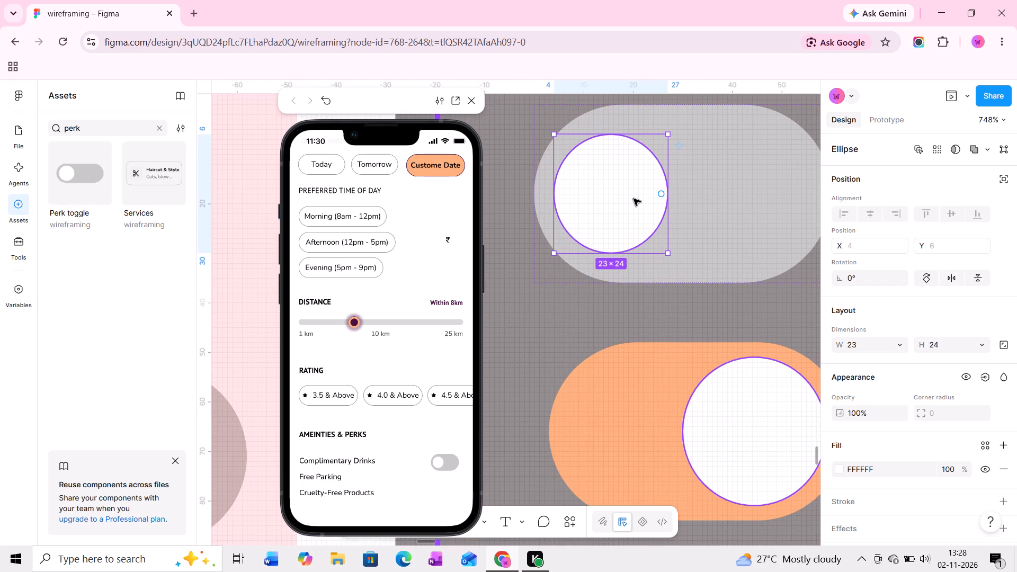
middle_click_drag(707, 199, 690, 203)
scroll(690, 203, "down", 3, "ctrl")
left_click(694, 204)
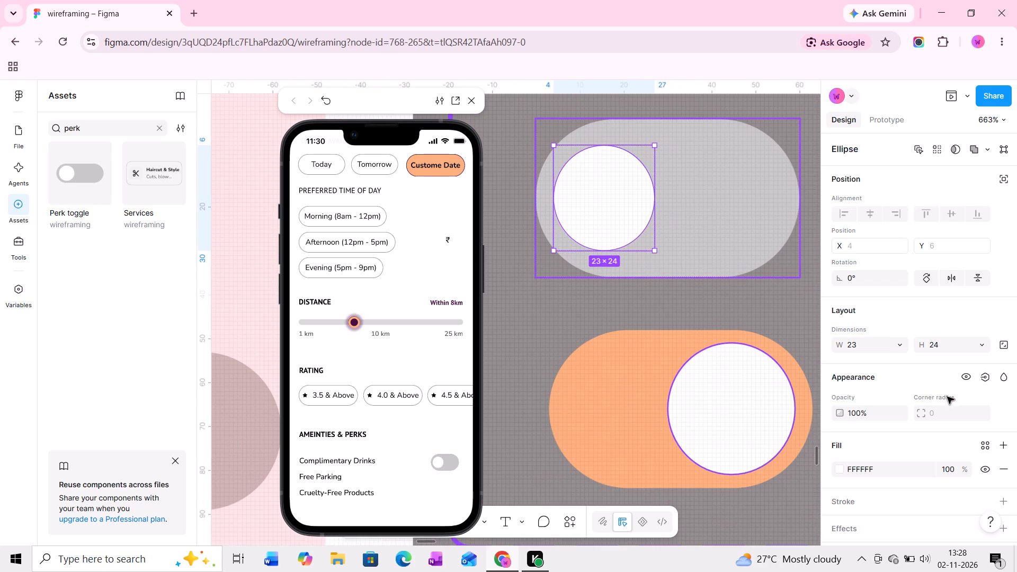
scroll(925, 410, "down", 3)
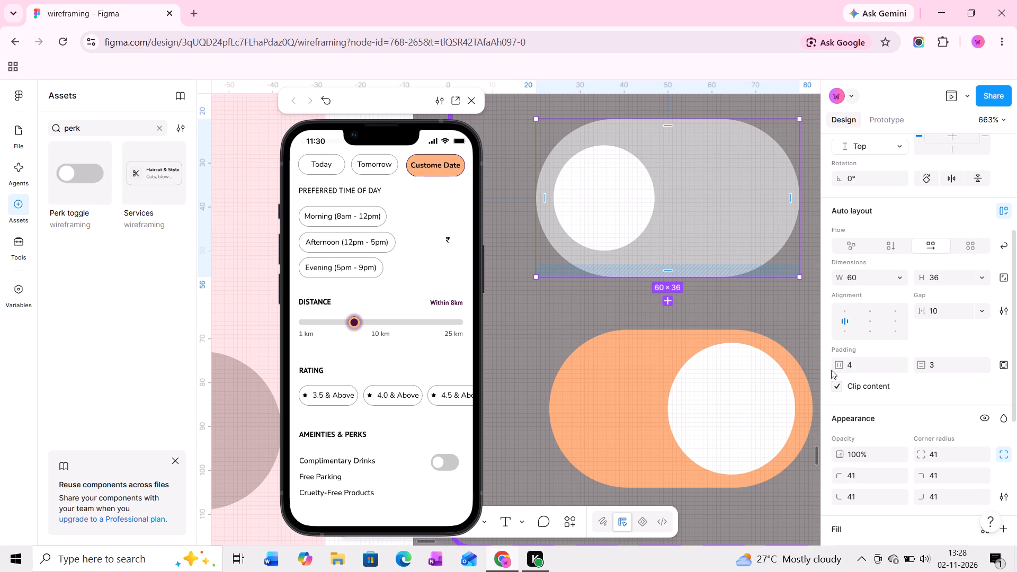
left_click(835, 365)
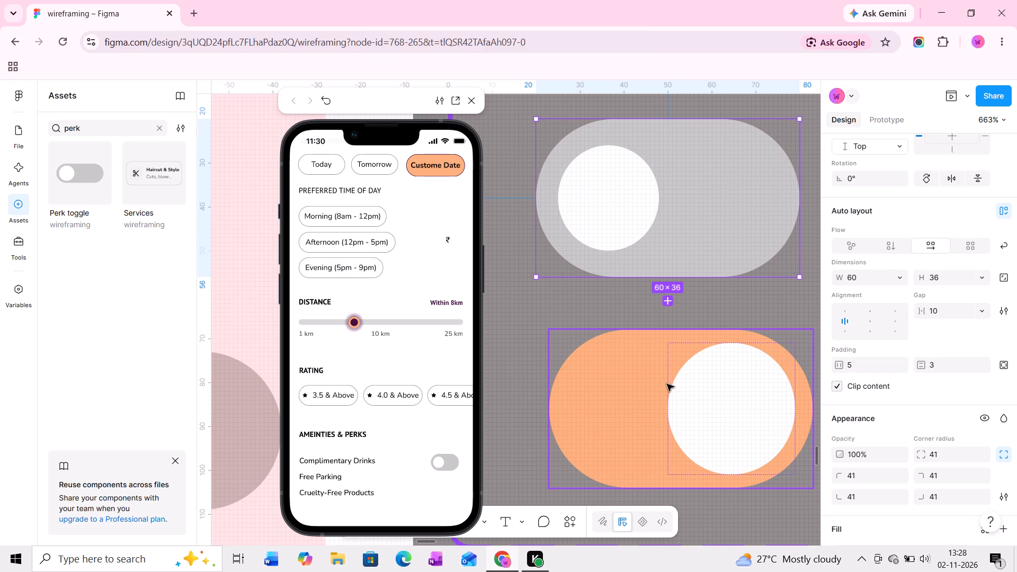
Resize the orange variant's white knob to 23 × 24 to match the grey variant's knob.
middle_click_drag(690, 395, 668, 377)
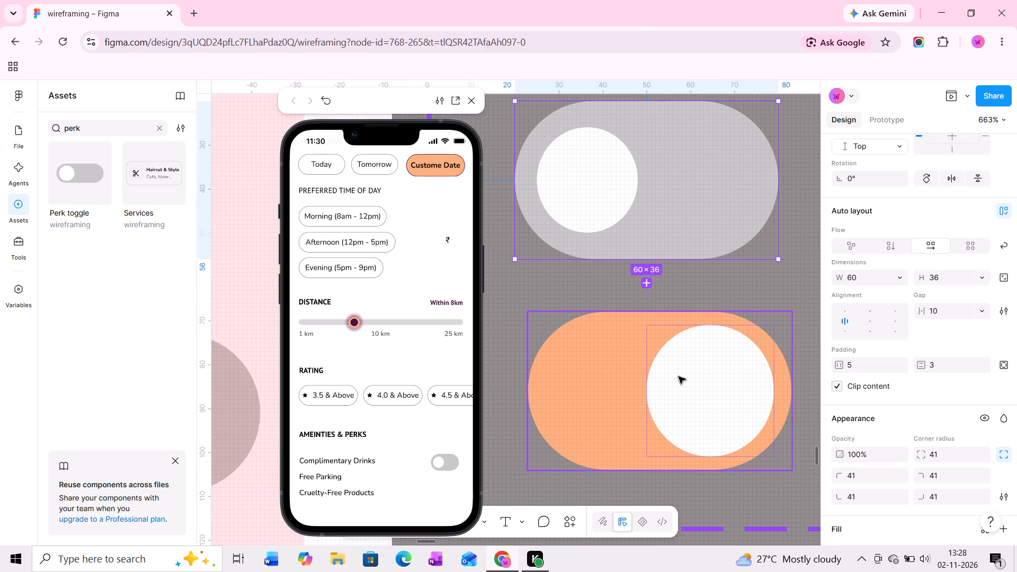
left_click(596, 161, "ctrl")
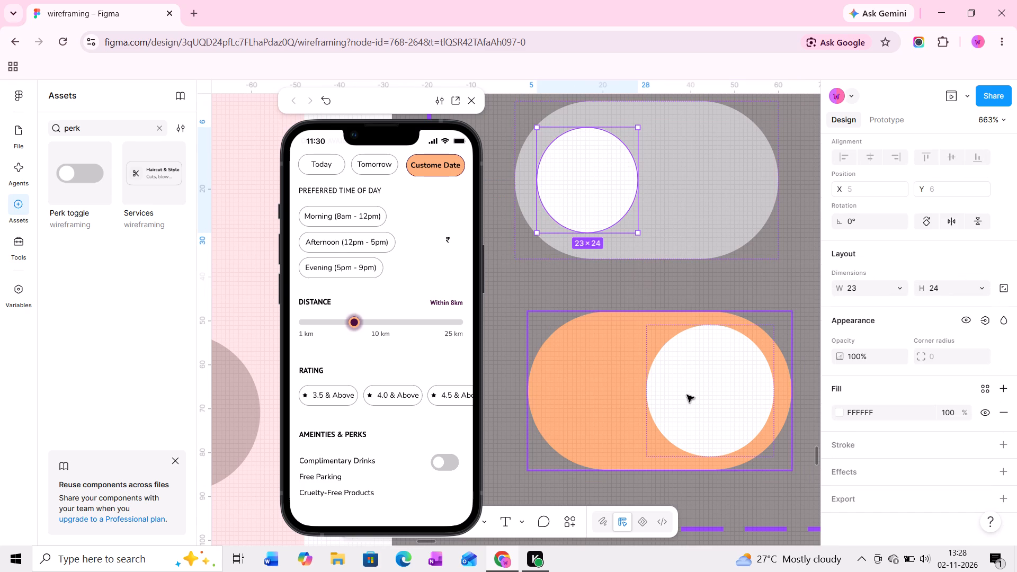
left_click(687, 395, "ctrl")
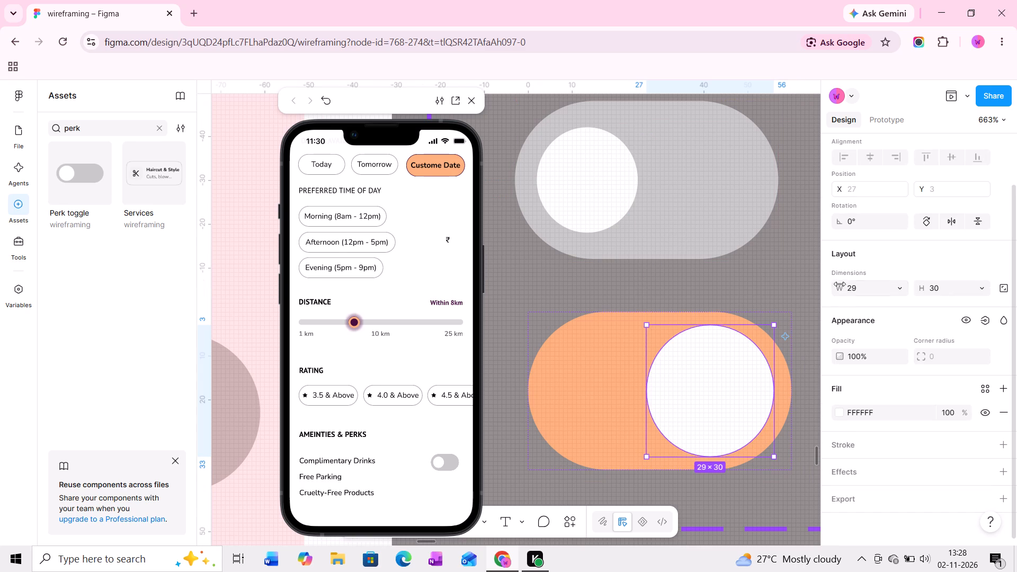
left_click(861, 289)
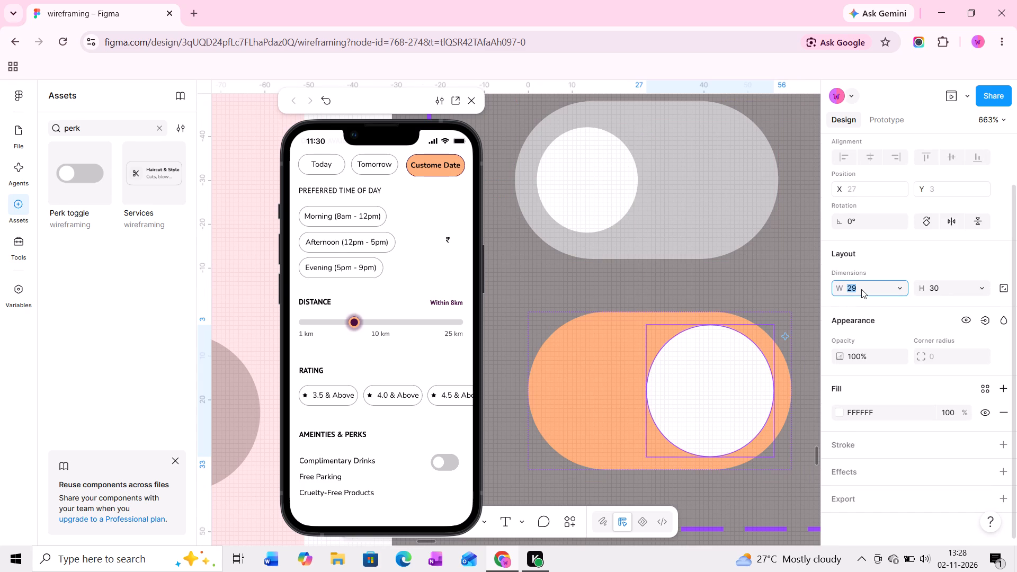
type("23")
left_click(955, 281)
type("24")
key("Return")
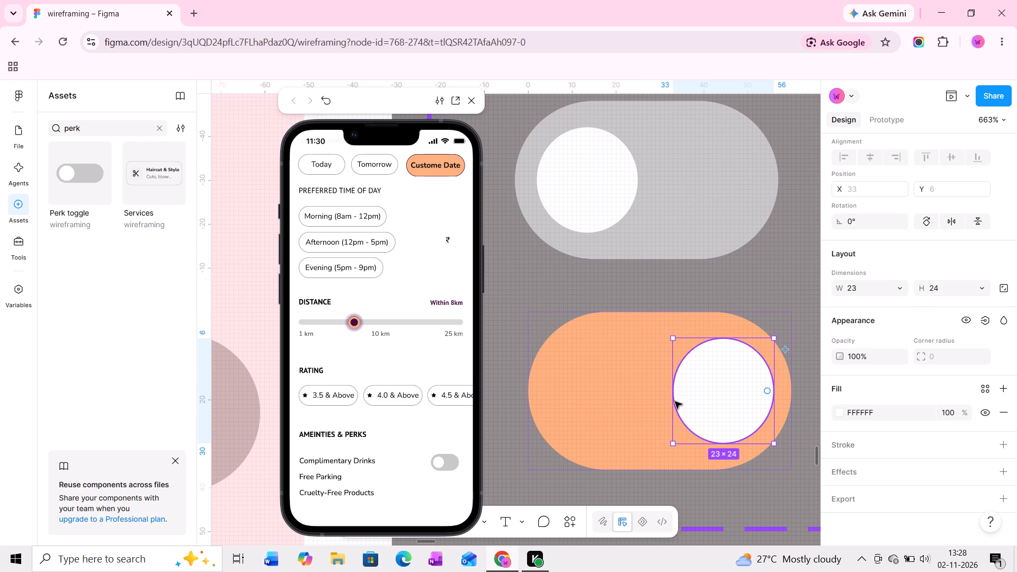
Set the orange variant's horizontal auto layout padding to 5.
left_click(648, 382)
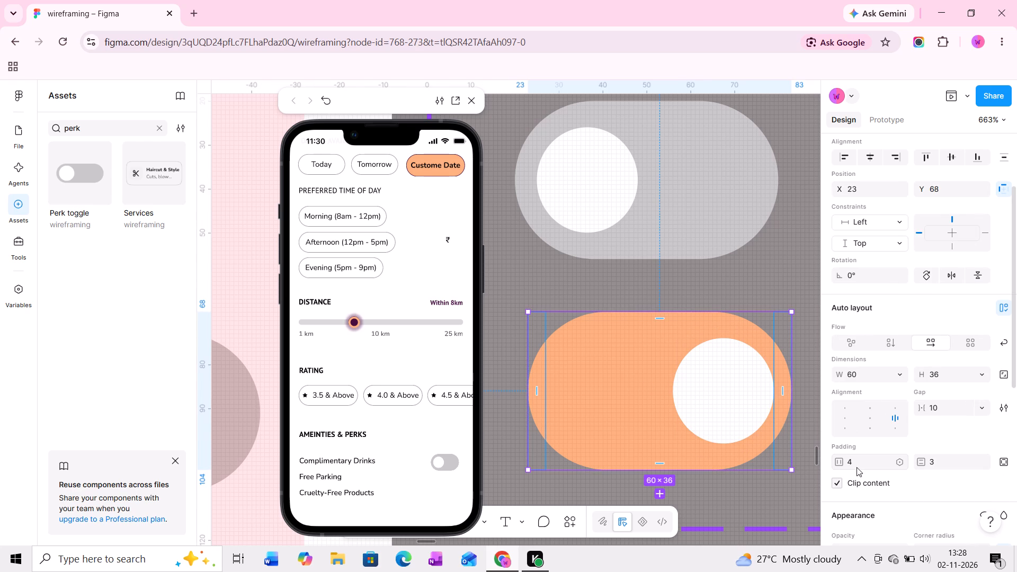
left_click(857, 461)
key("5")
key("Return")
left_click(769, 280)
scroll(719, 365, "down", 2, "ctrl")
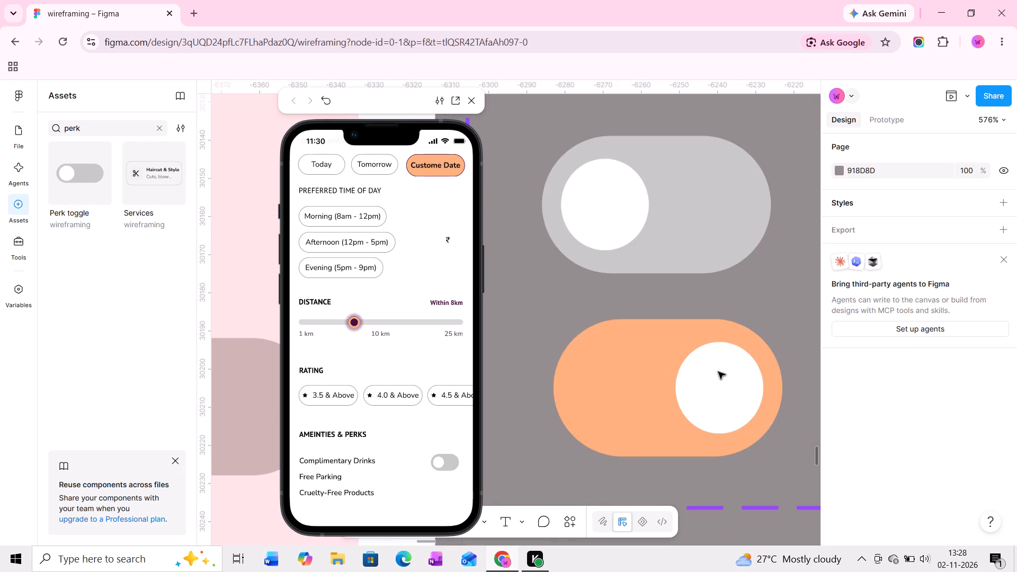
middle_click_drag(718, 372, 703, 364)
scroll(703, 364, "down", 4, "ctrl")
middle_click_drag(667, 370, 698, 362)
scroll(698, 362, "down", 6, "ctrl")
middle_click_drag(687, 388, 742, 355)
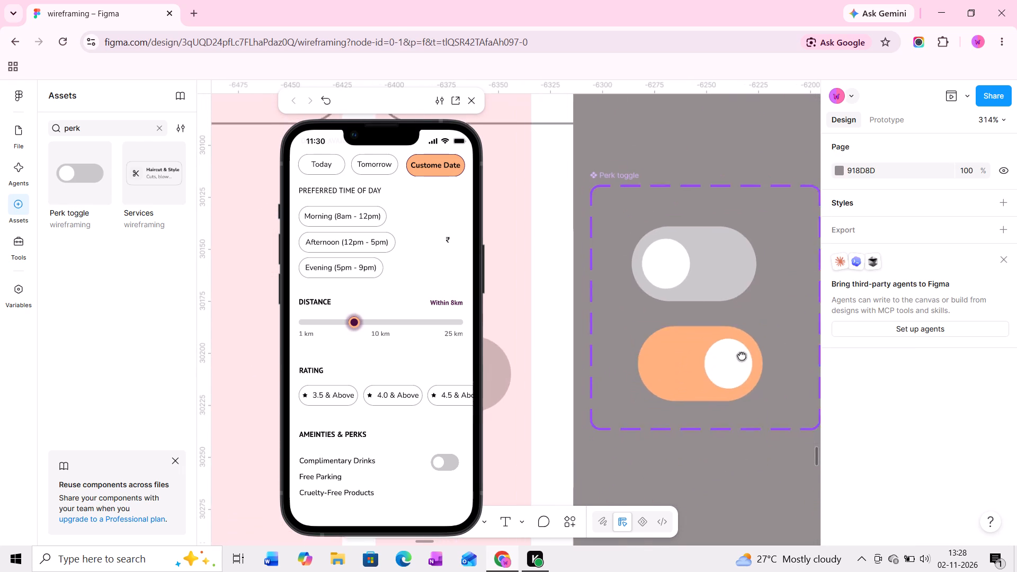
Test switching the Complimentary Drinks toggle in the prototype preview.
middle_click_drag(742, 355, 745, 354)
scroll(745, 354, "down", 4, "ctrl")
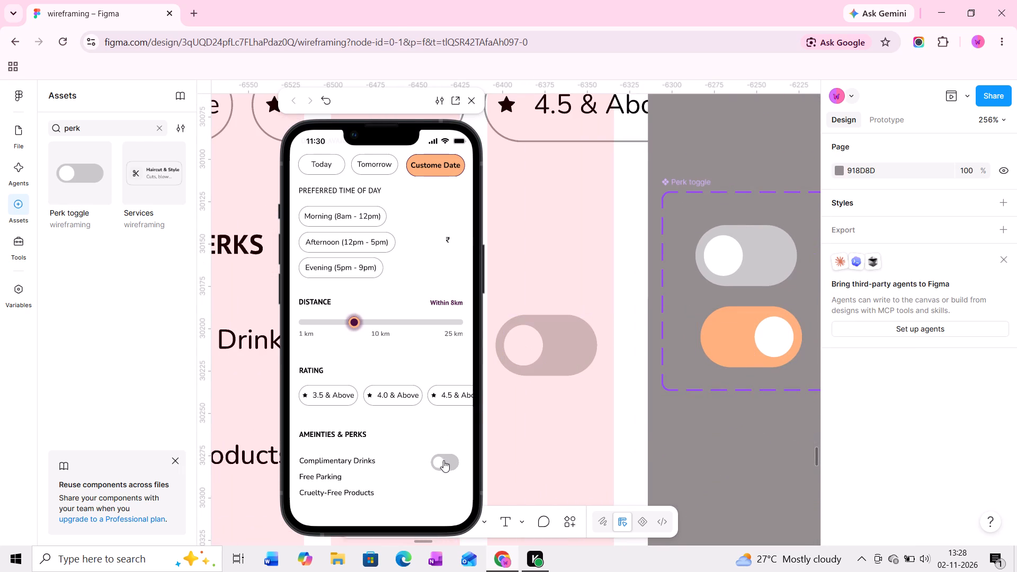
left_click(441, 461)
left_click(450, 461)
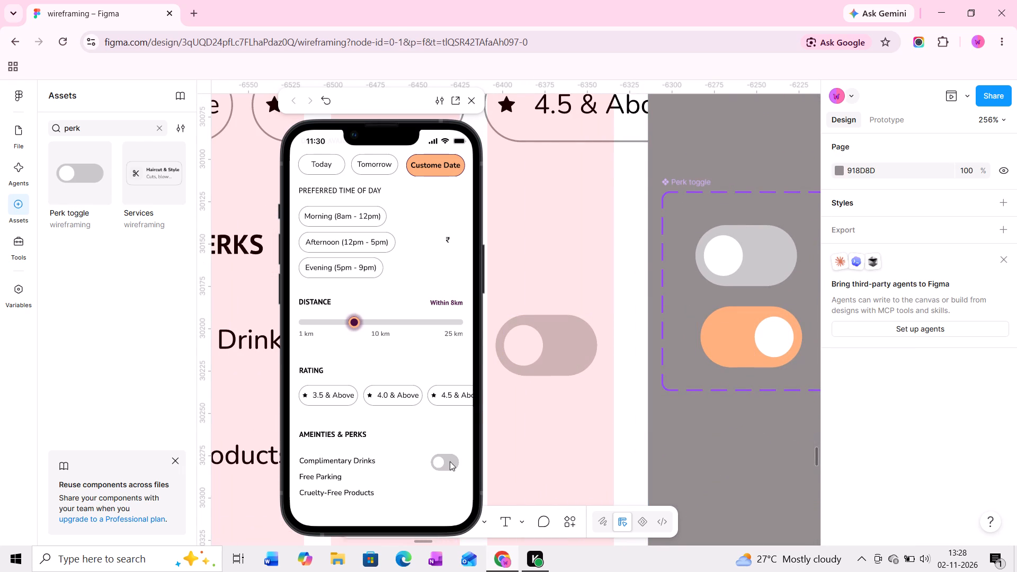
Move the Perk toggle to X 310, Y 1347, level with the Complimentary Drinks label and flush with the last layout column's edge.
scroll(564, 359, "down", 3, "ctrl")
middle_click_drag(564, 359, 622, 348)
middle_click_drag(598, 352, 663, 324)
scroll(663, 324, "down", 2, "ctrl")
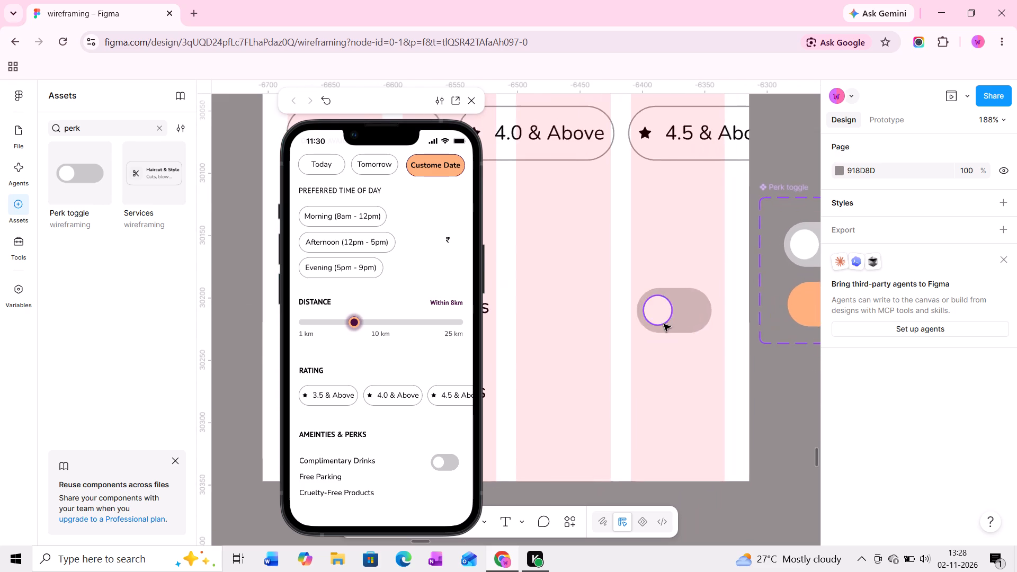
scroll(664, 324, "down", 1, "ctrl")
middle_click_drag(664, 326, 700, 323)
scroll(717, 312, "up", 2, "ctrl")
left_click(722, 308)
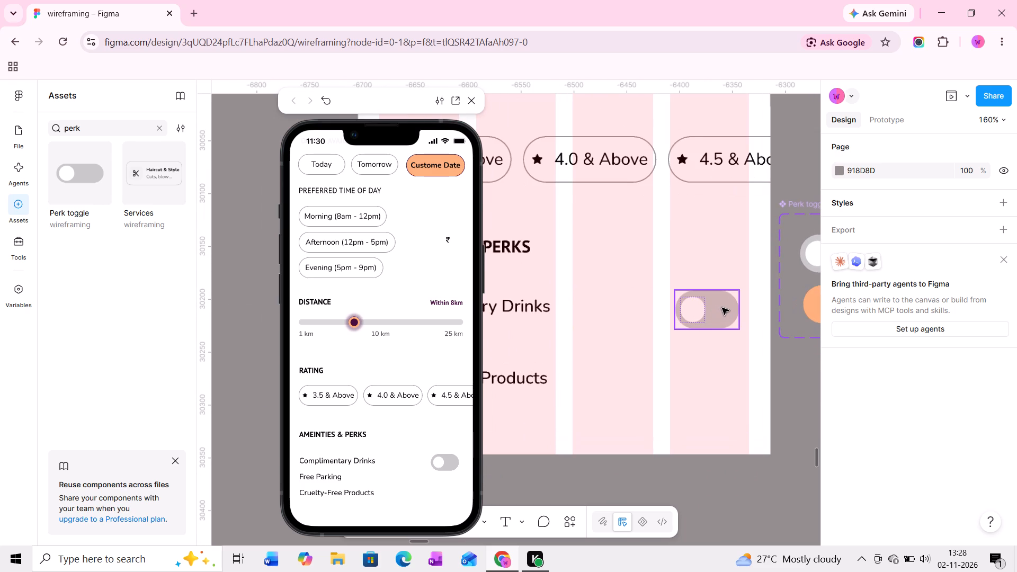
left_click_drag(723, 309, 731, 306)
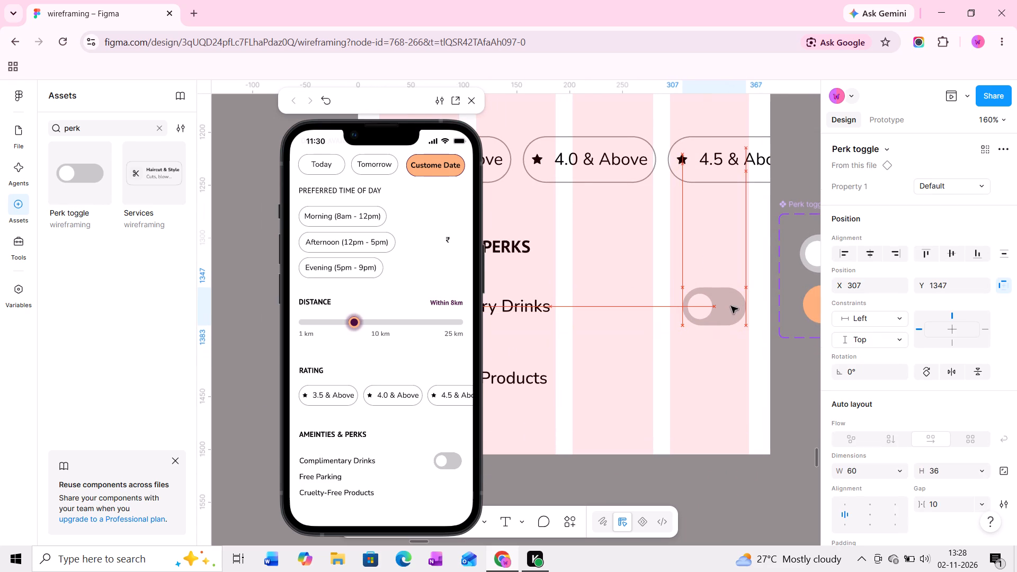
left_click_drag(731, 306, 733, 305)
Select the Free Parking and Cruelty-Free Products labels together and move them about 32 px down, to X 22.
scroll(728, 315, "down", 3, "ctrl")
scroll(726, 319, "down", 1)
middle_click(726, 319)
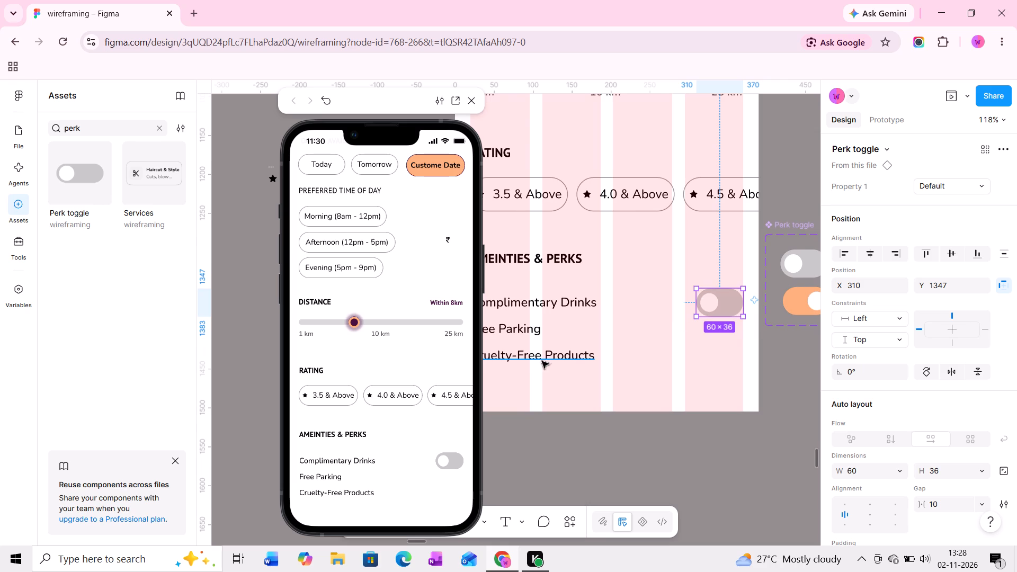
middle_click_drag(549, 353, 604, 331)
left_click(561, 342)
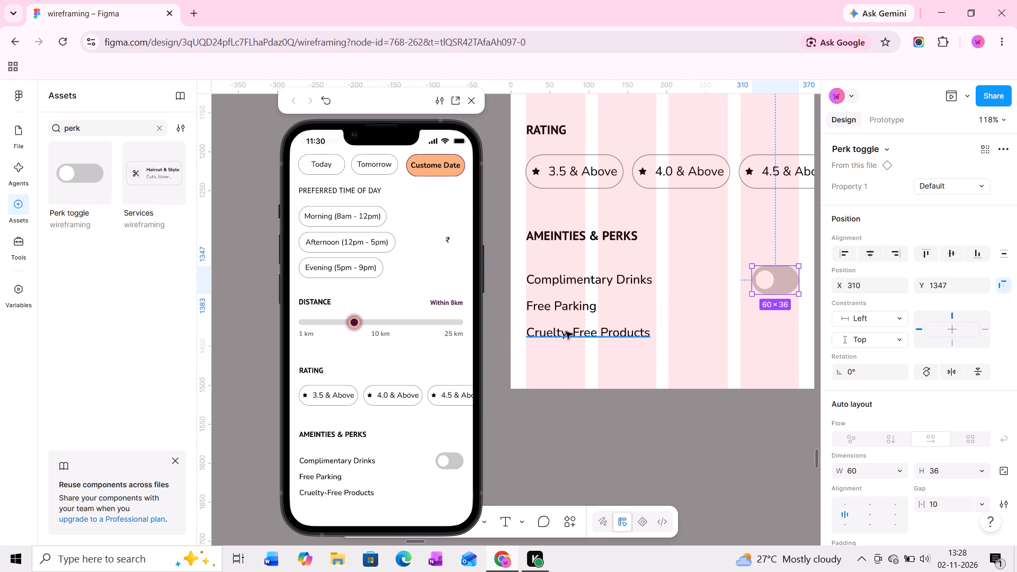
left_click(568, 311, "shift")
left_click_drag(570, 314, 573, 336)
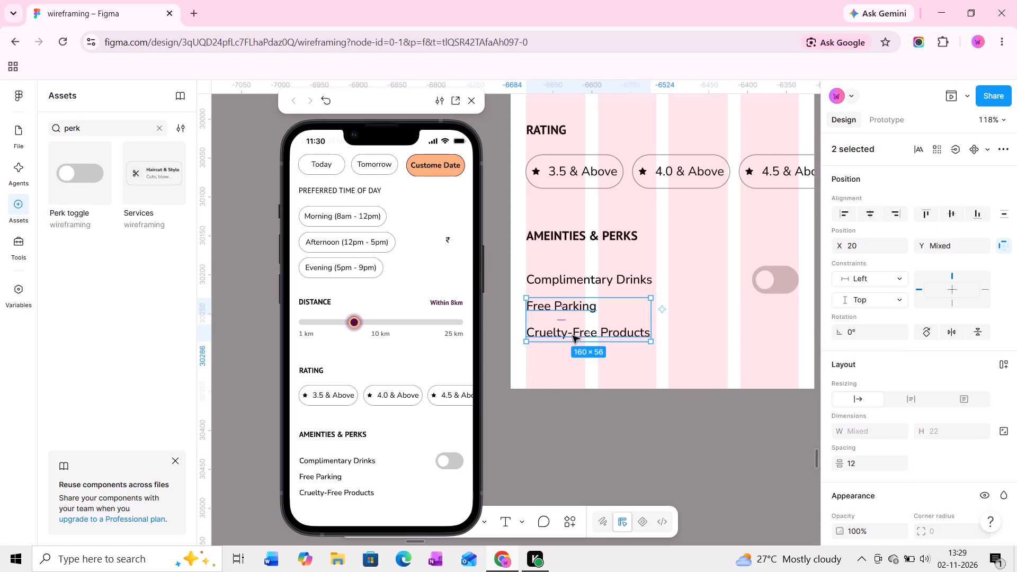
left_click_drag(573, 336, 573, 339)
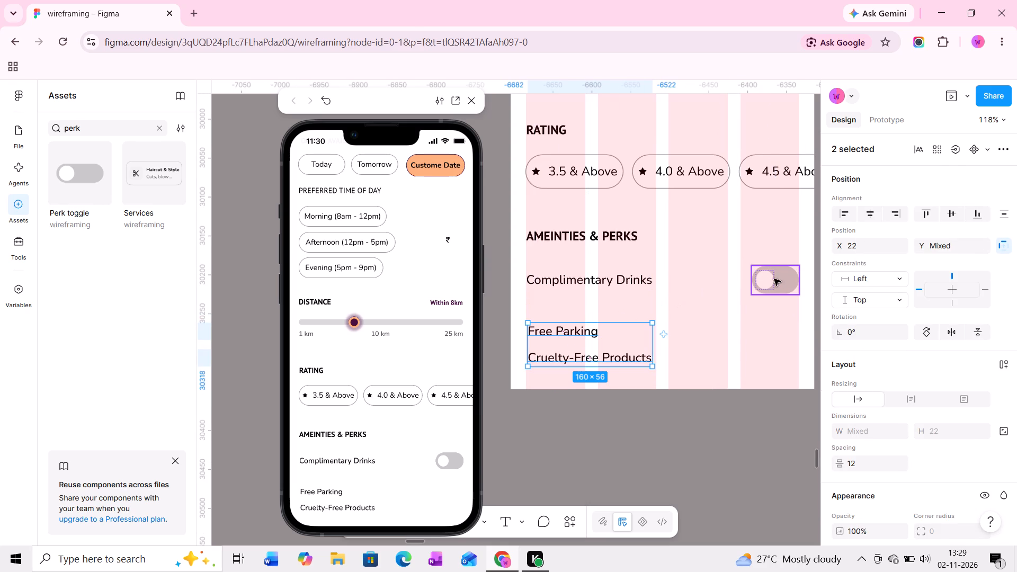
Duplicate the Complimentary Drinks toggle and place the copy beside the Free Parking label at X 311, Y 1413.
left_click(779, 279)
middle_click_drag(774, 280, 724, 280)
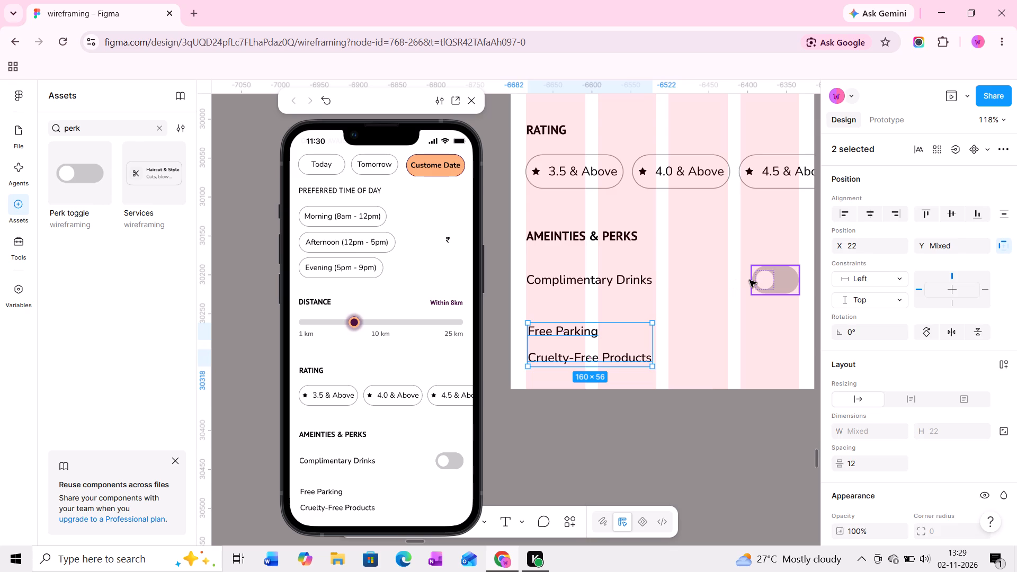
scroll(750, 281, "up", 5, "ctrl")
middle_click_drag(770, 285, 730, 287)
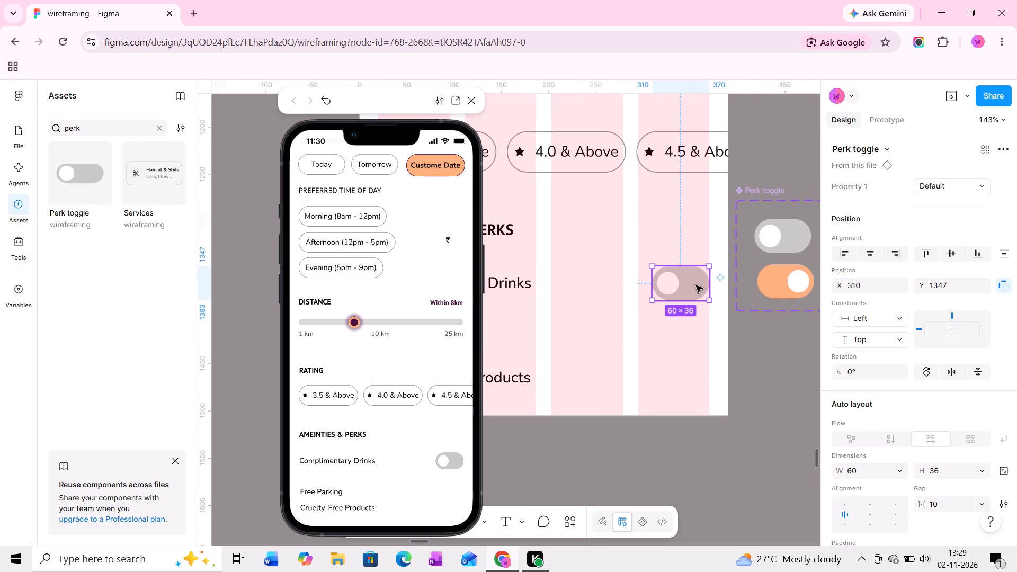
left_click_drag(696, 285, 693, 340, "alt")
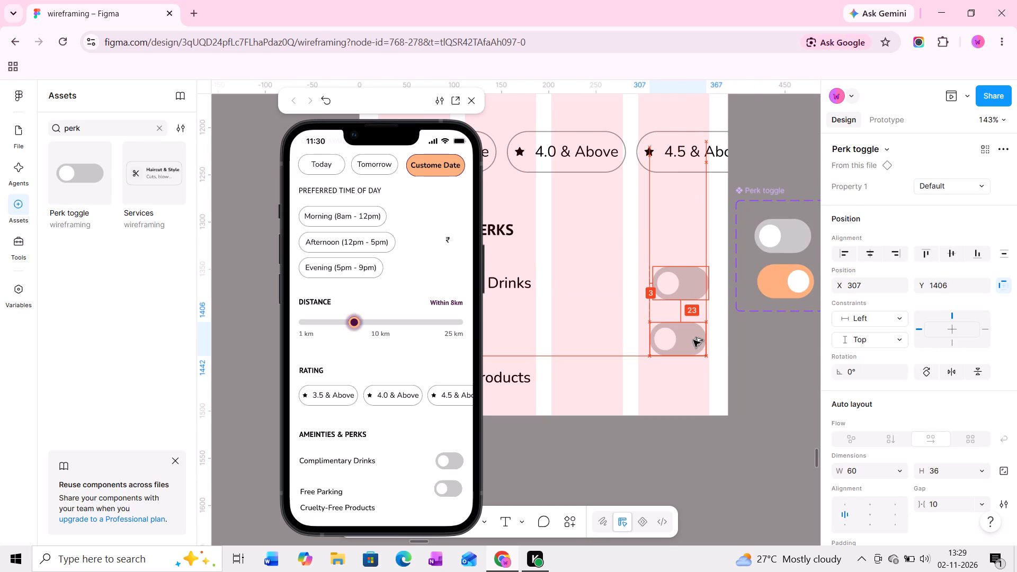
left_click_drag(693, 340, 695, 341, "alt")
middle_click_drag(686, 334, 693, 289)
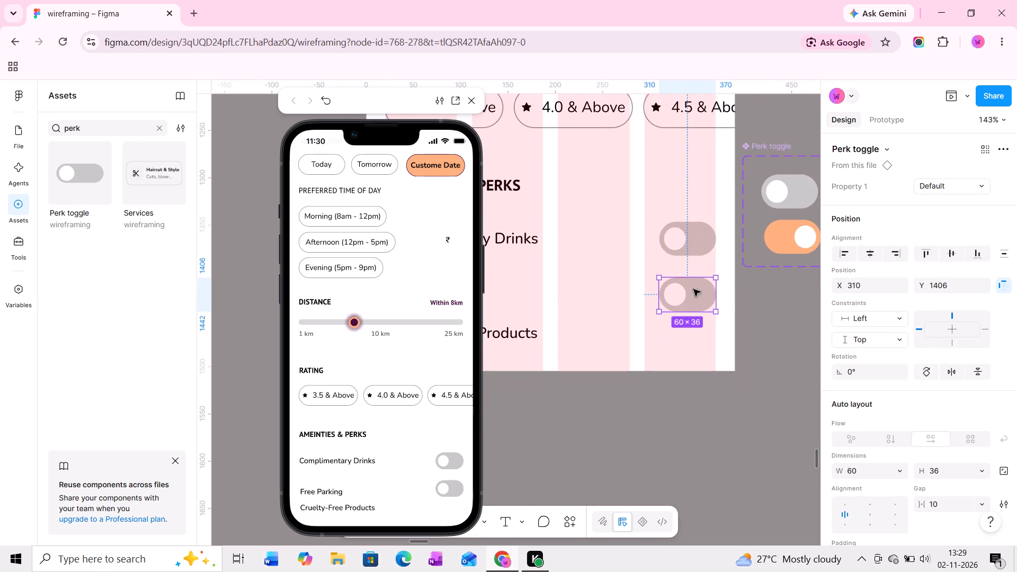
middle_click_drag(657, 305, 675, 301, "ctrl")
scroll(675, 301, "down", 4, "ctrl")
middle_click_drag(672, 302, 679, 299)
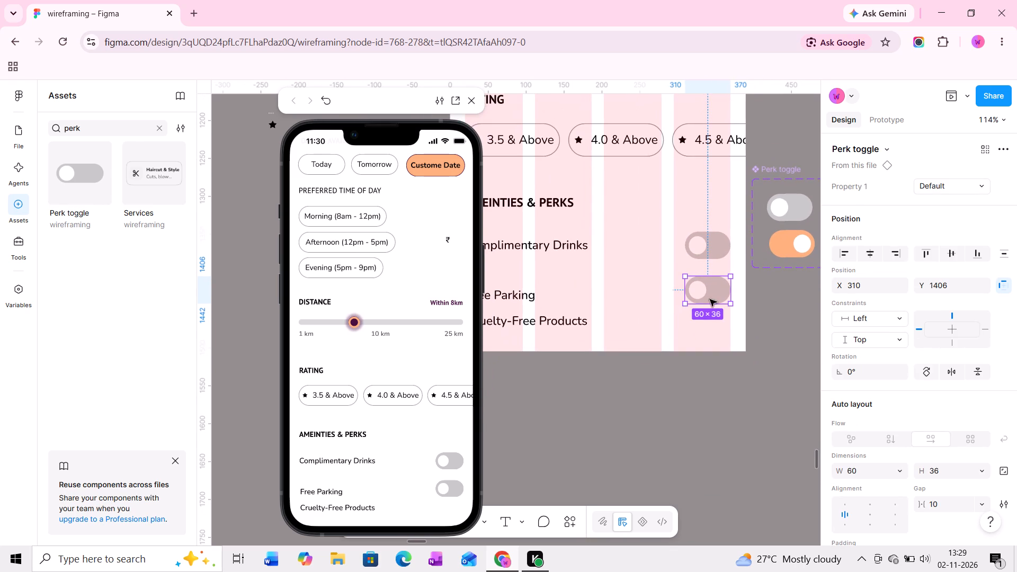
left_click_drag(716, 291, 716, 300)
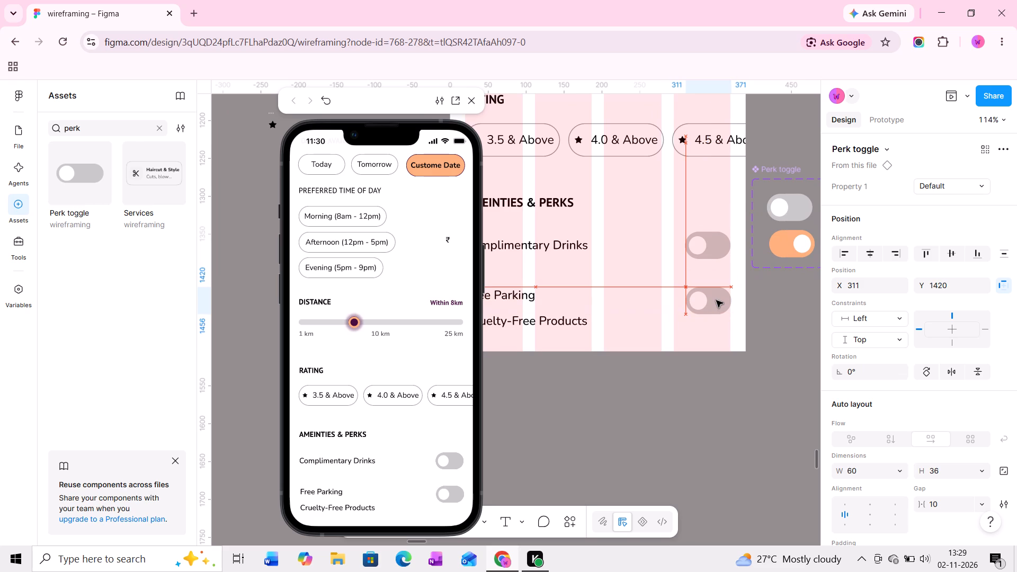
left_click_drag(716, 300, 717, 297)
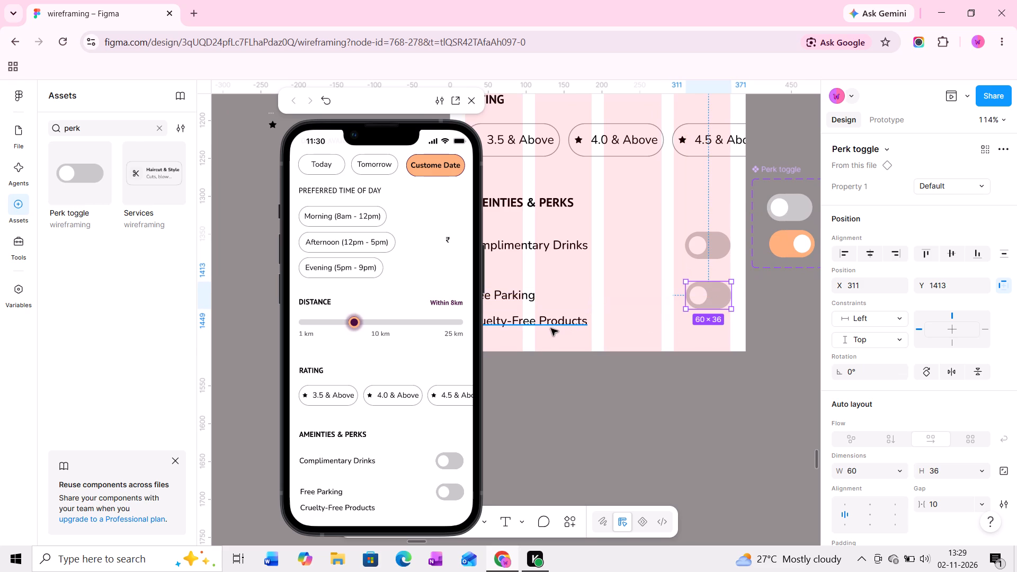
Extend the Filter & Refine frame's bottom edge to a height of about 1616.
left_click(647, 315, "ctrl")
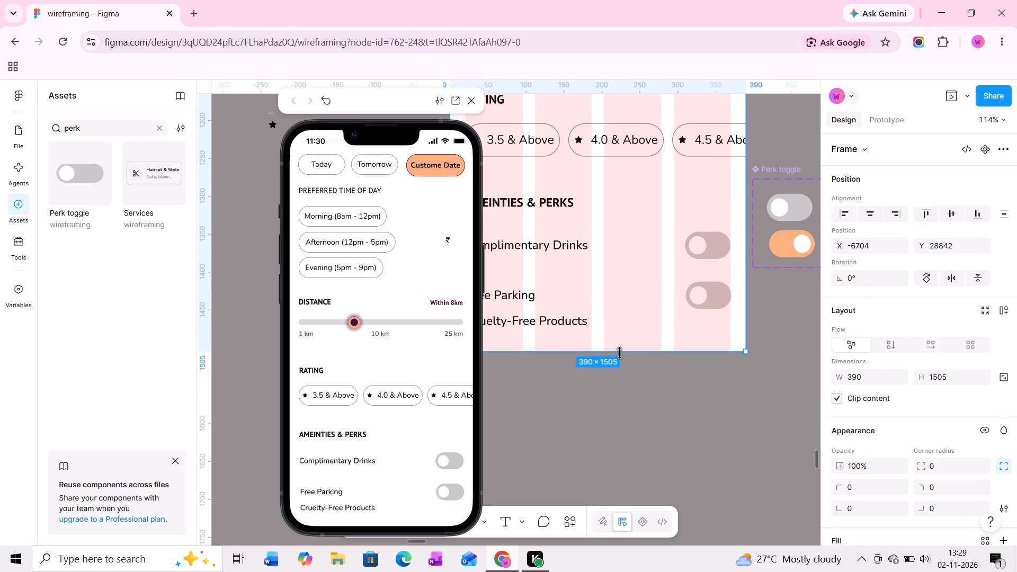
left_click_drag(619, 352, 618, 435, "ctrl")
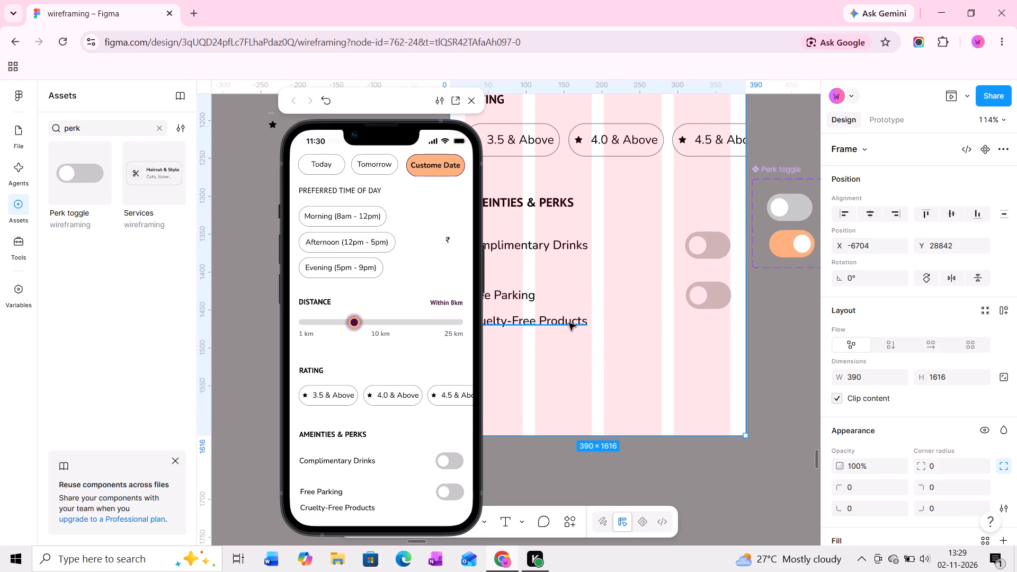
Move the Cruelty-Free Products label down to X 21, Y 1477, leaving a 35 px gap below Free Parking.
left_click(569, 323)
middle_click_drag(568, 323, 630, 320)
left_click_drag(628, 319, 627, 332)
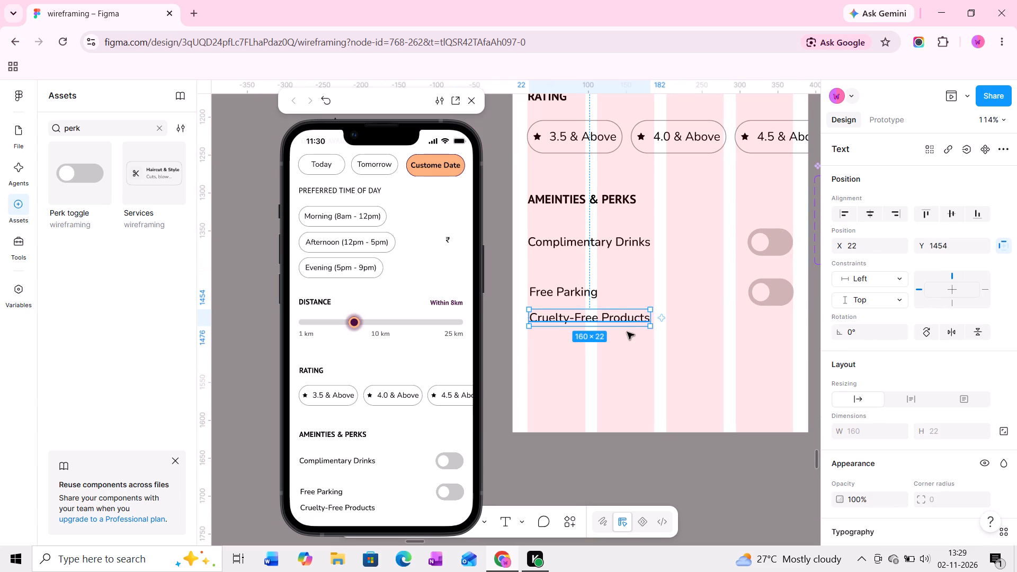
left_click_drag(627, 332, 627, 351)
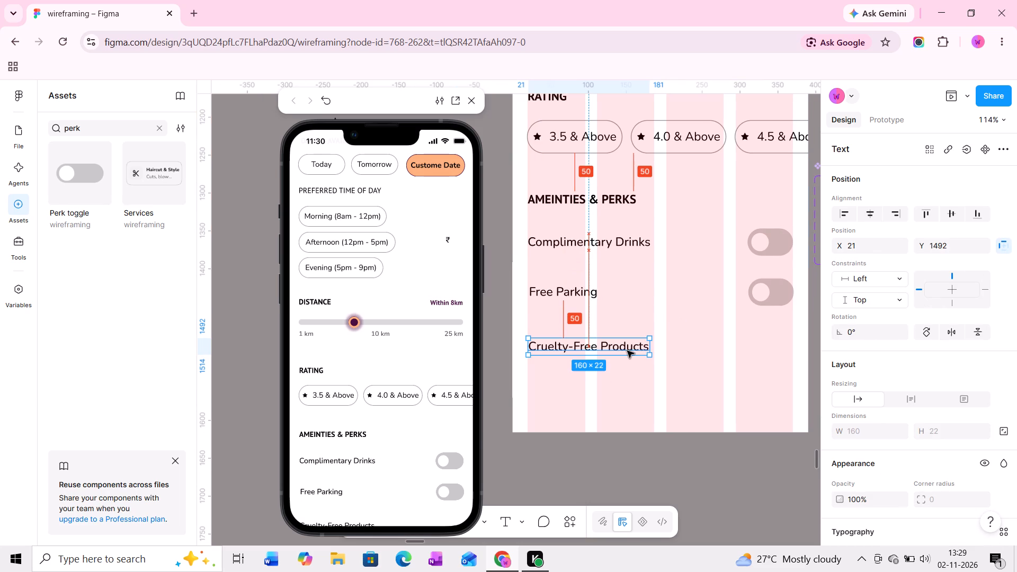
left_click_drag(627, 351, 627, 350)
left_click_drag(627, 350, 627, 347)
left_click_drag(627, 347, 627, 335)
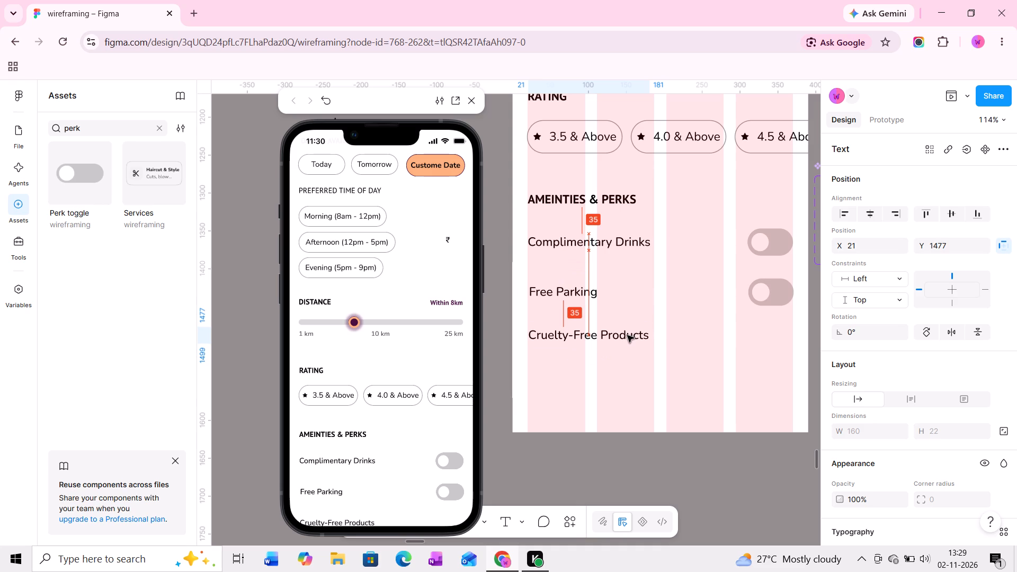
Duplicate the Free Parking toggle and place the copy near the Cruelty-Free Products label at X 310, Y 1459.
left_click(775, 290)
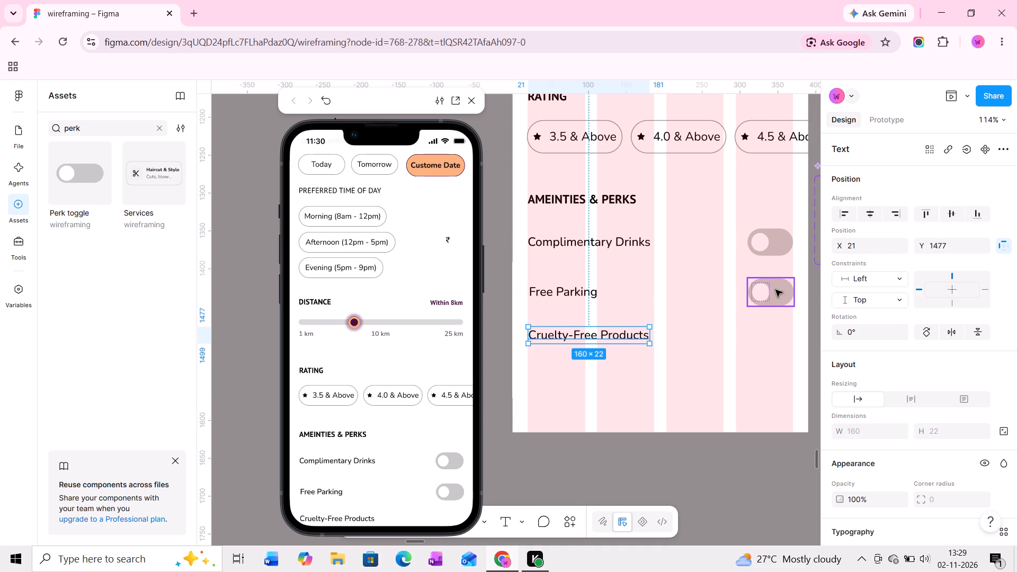
left_click_drag(775, 290, 772, 333, "alt")
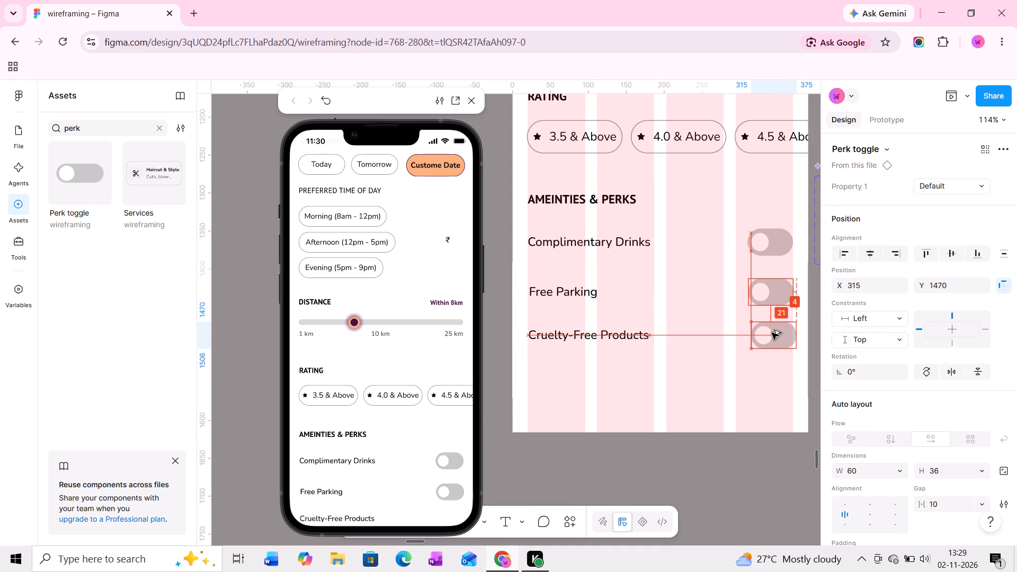
left_click_drag(772, 333, 773, 327, "alt")
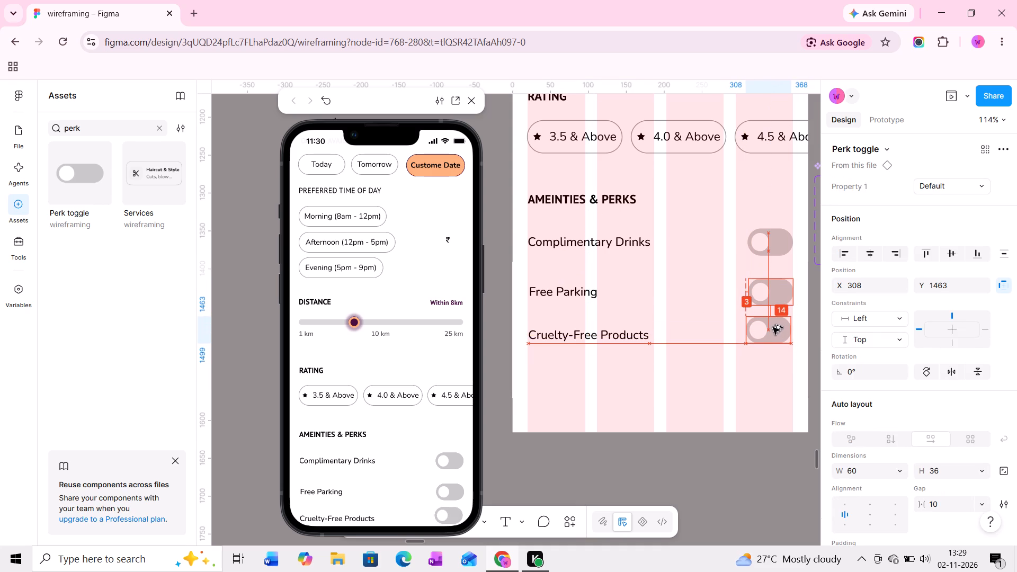
left_click_drag(773, 327, 774, 327, "alt")
scroll(774, 327, "up", 5, "ctrl")
left_click_drag(774, 327, 774, 324)
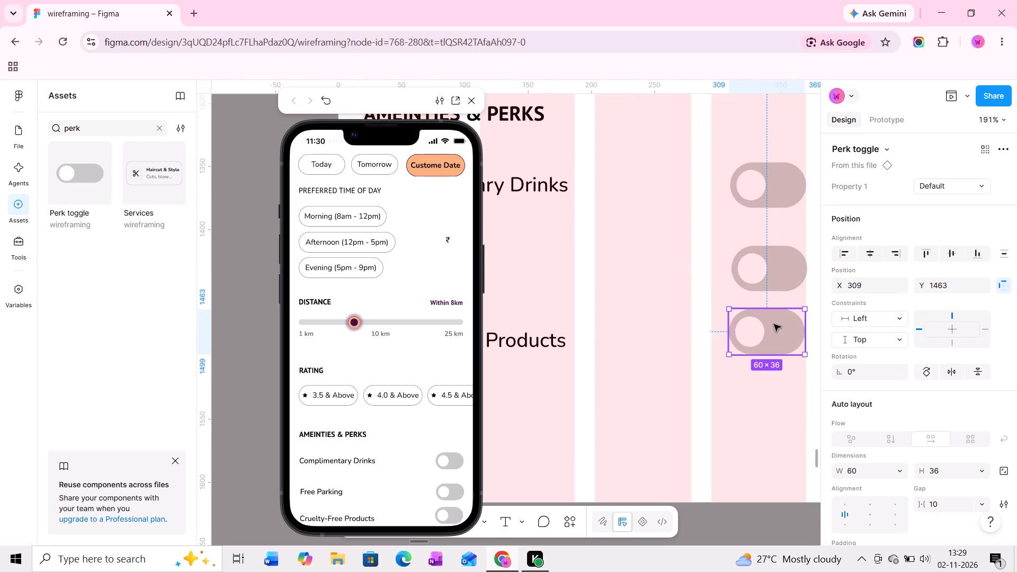
left_click_drag(774, 324, 774, 322)
Stack the toggles closer together by moving the second to X 310, Y 1392 and the third to X 310, Y 1436.
left_click_drag(779, 255, 779, 244)
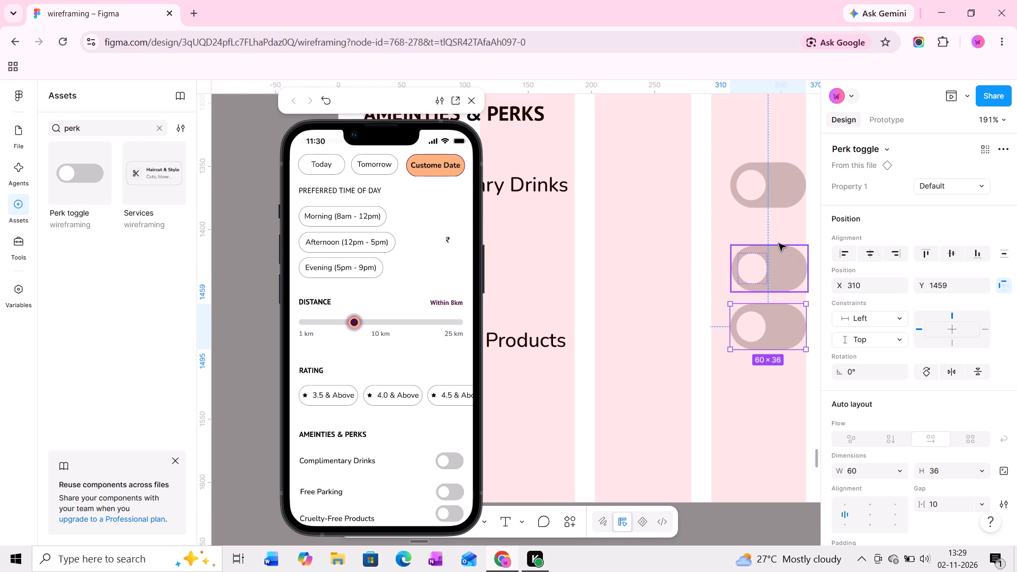
left_click_drag(779, 244, 779, 228)
left_click_drag(775, 323, 775, 323)
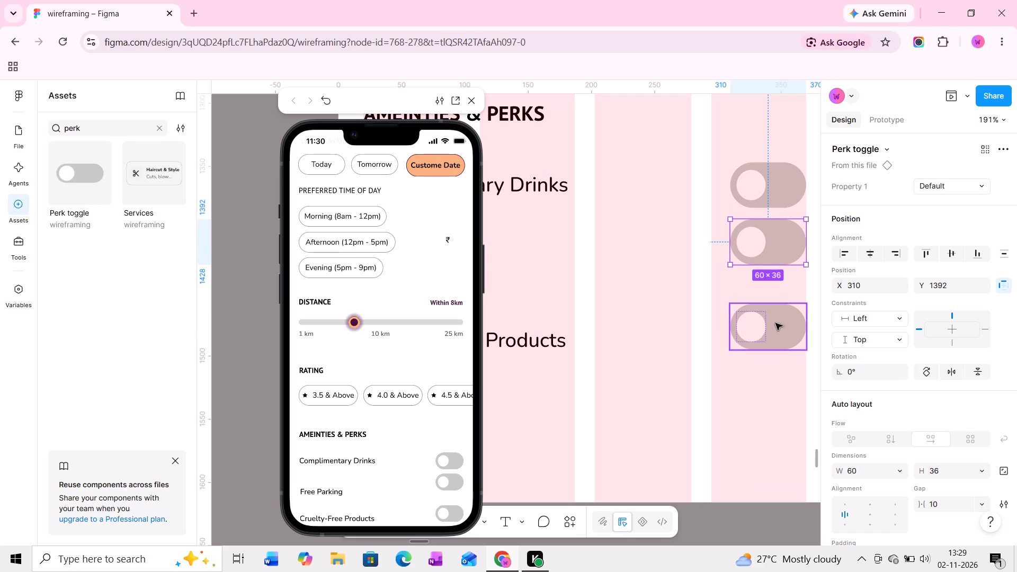
left_click_drag(775, 323, 776, 291)
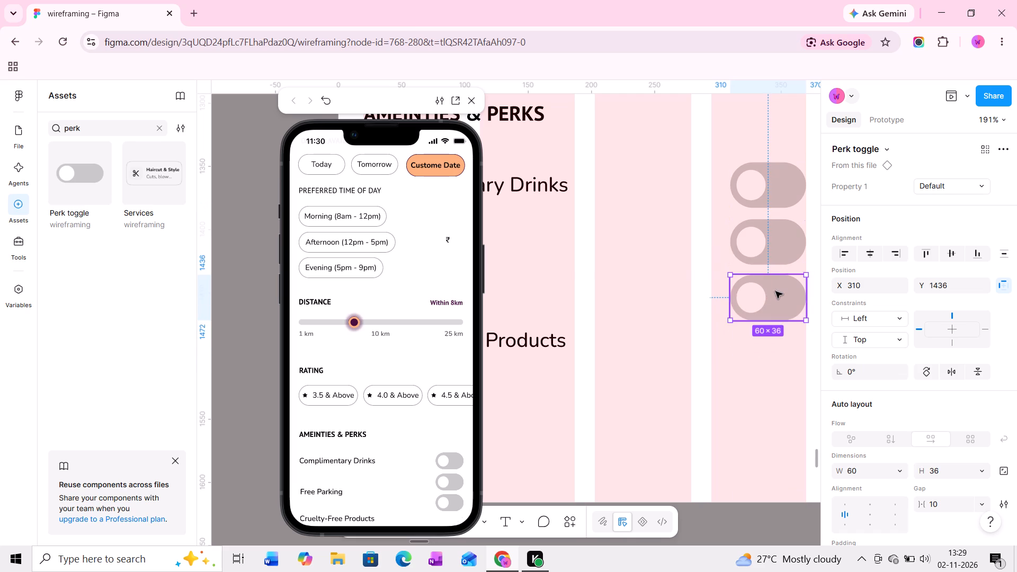
Move the Free Parking label up level with the second toggle, left-aligned with the Complimentary Drinks label.
scroll(742, 300, "down", 3, "ctrl")
middle_click_drag(712, 308, 731, 311)
scroll(731, 311, "down", 3, "ctrl")
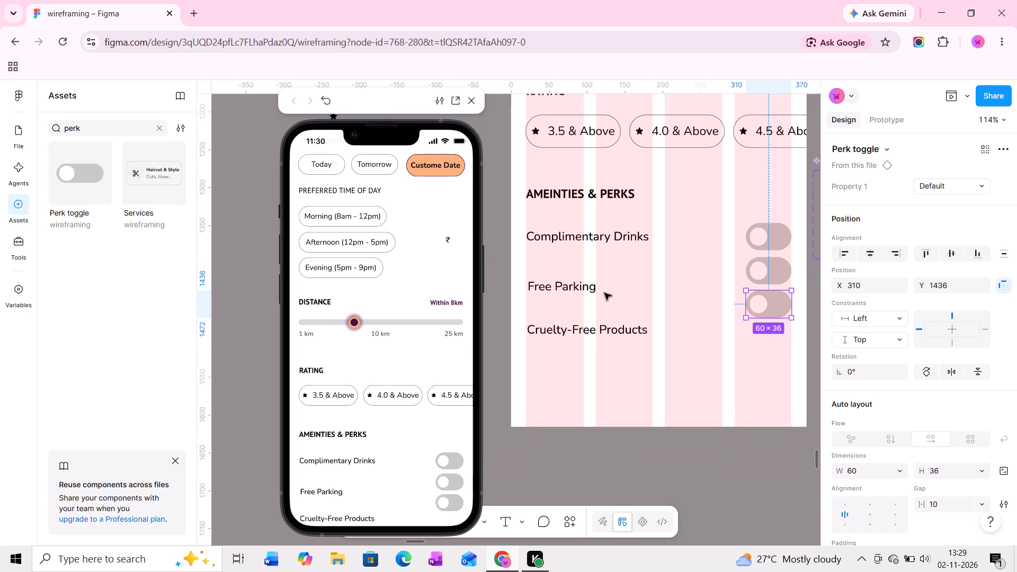
left_click(588, 291)
scroll(569, 284, "up", 3, "ctrl")
left_click_drag(561, 285, 562, 268)
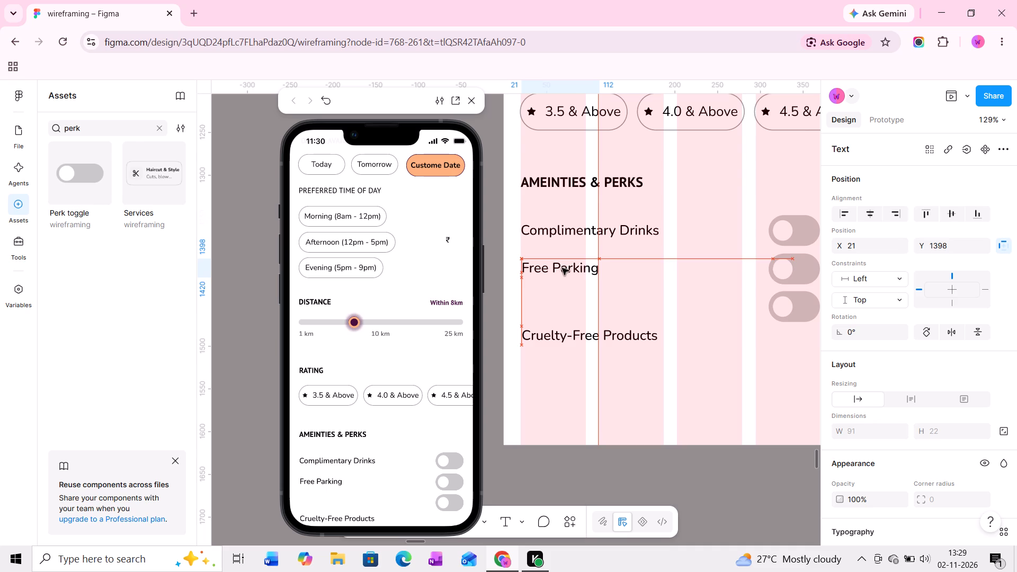
left_click_drag(562, 268, 562, 266)
left_click_drag(562, 266, 563, 264)
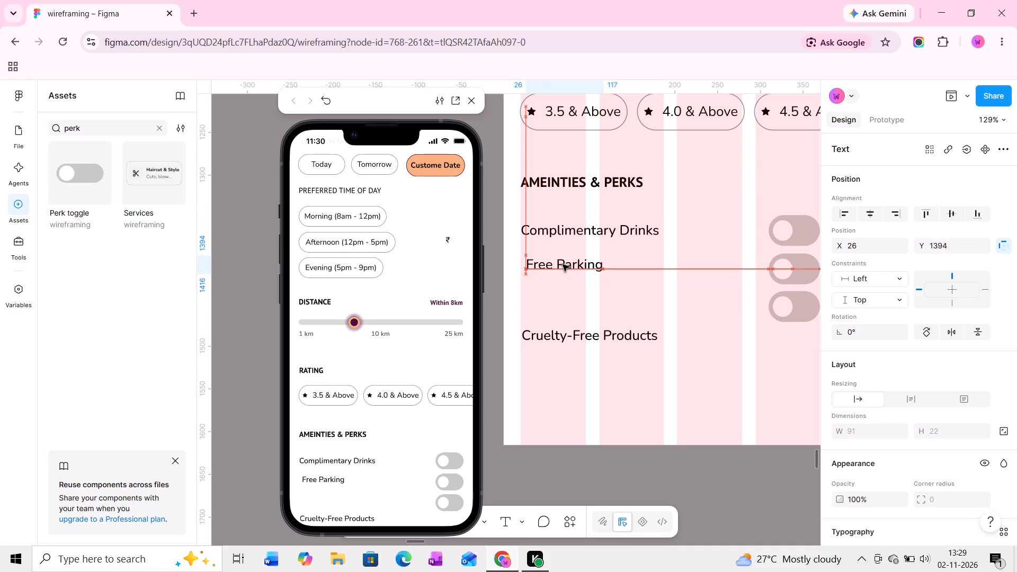
left_click_drag(563, 264, 559, 265)
Move the Cruelty-Free Products label up beside the third toggle, to X 20, Y 1450.
left_click_drag(567, 336, 567, 312)
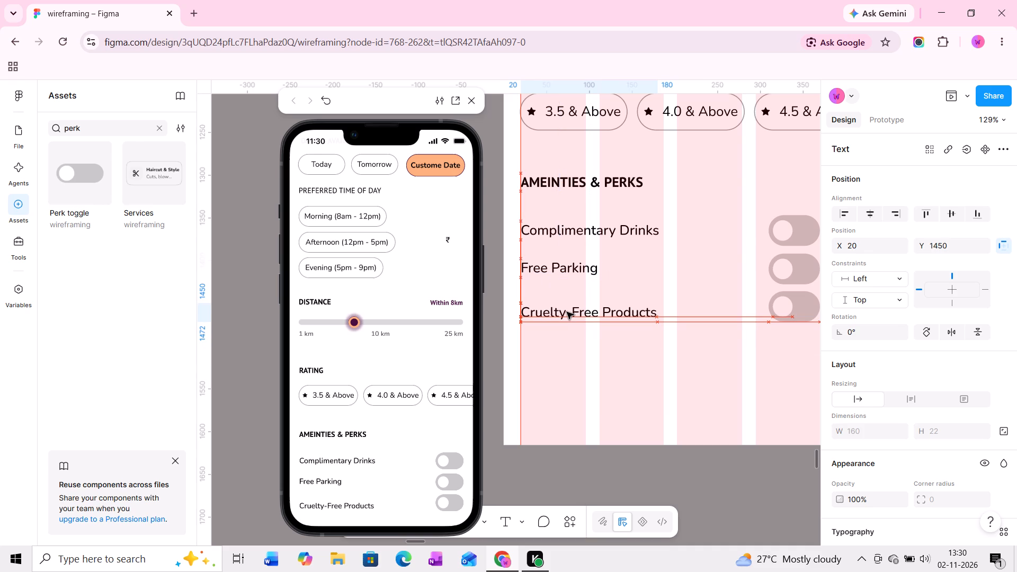
left_click_drag(567, 312, 567, 310)
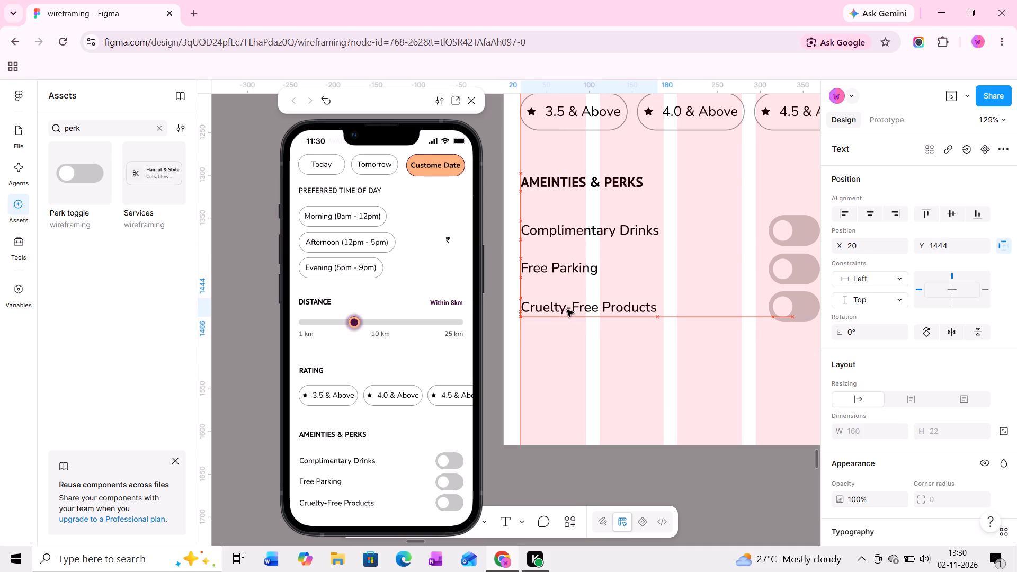
left_click_drag(567, 310, 567, 311)
left_click(565, 361)
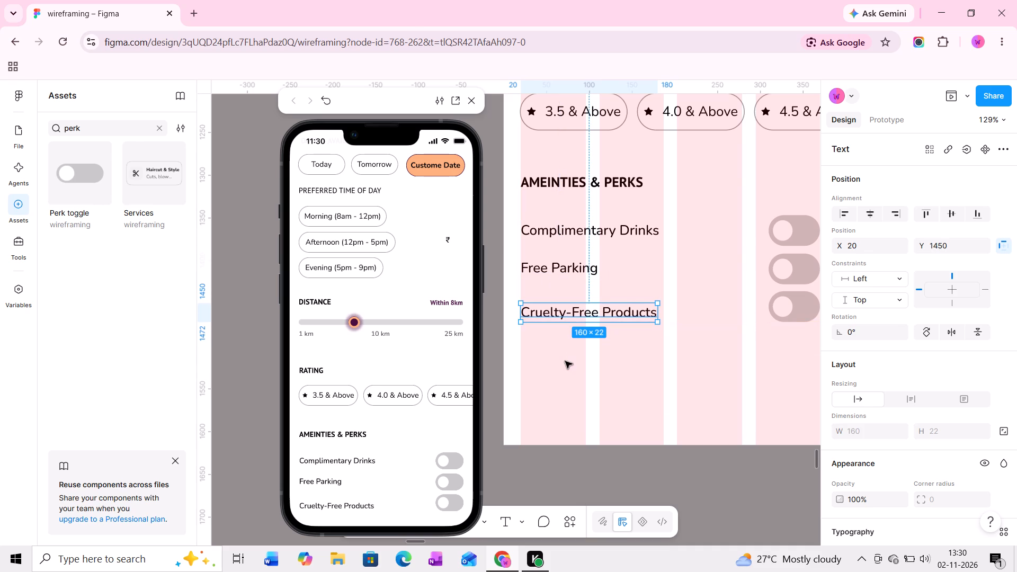
Move the Free Parking label to X 19, Y 1402, evenly spaced between the labels above and below it.
scroll(562, 359, "down", 2, "ctrl")
middle_click_drag(564, 352, 569, 335)
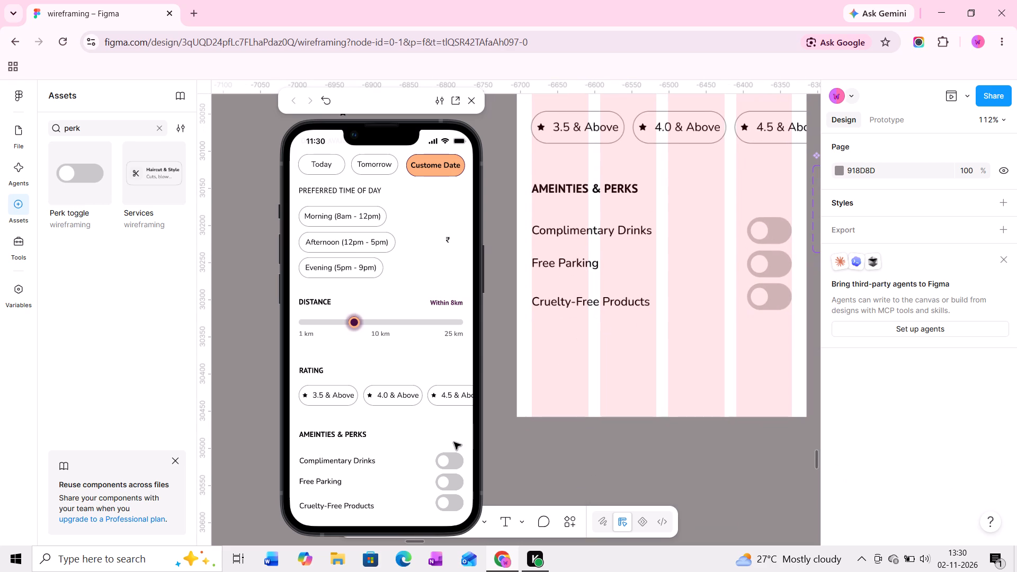
scroll(450, 443, "down", 3)
left_click(583, 262)
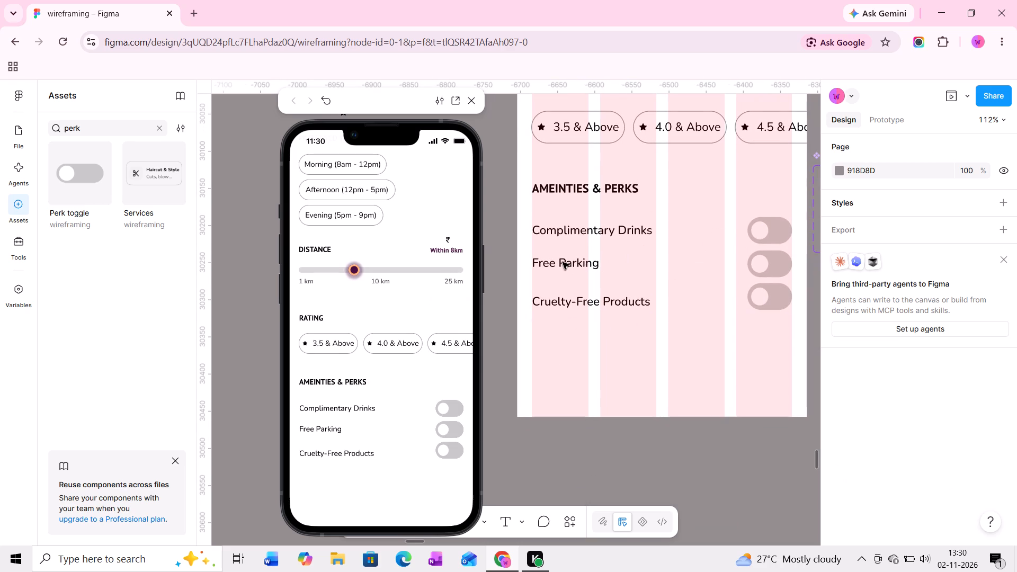
left_click(561, 262, "ctrl")
scroll(560, 262, "up", 5, "ctrl")
left_click(560, 262)
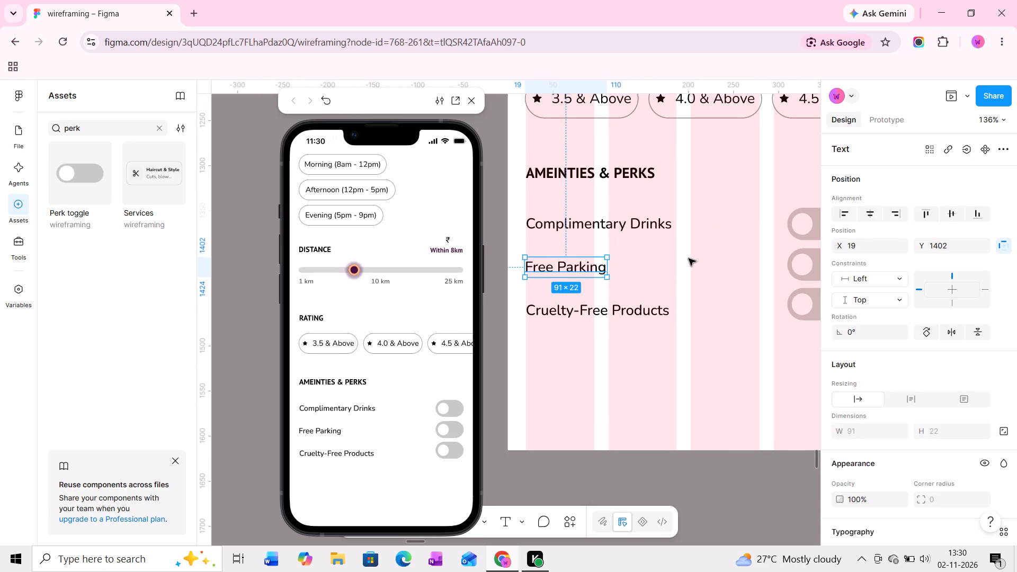
left_click(691, 272)
Test the Free Parking toggle in the prototype preview by switching it on.
scroll(683, 296, "down", 3, "ctrl")
middle_click_drag(660, 304, 651, 303)
scroll(650, 303, "down", 3, "ctrl")
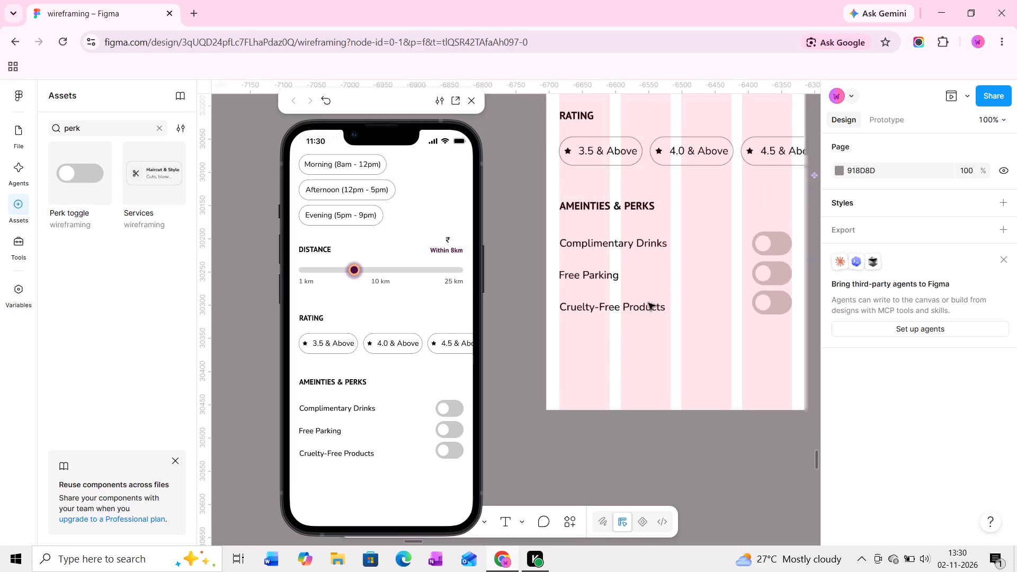
scroll(426, 391, "down", 4)
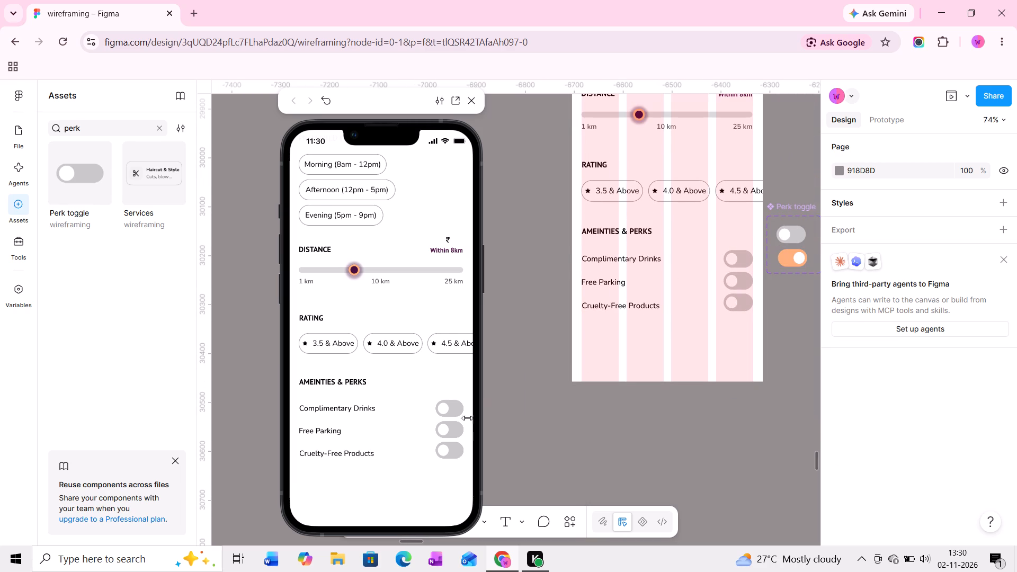
left_click(438, 427)
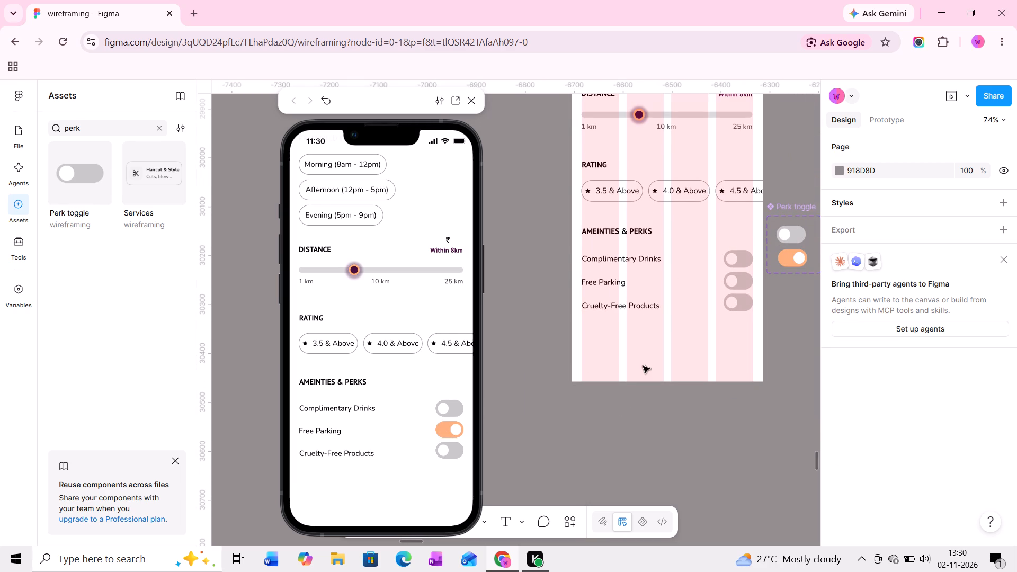
Draw a 350 × 62 button frame below the Cruelty-Free Products row at X 20, Y 1528.
scroll(644, 361, "down", 2, "ctrl")
left_click(663, 346, "ctrl")
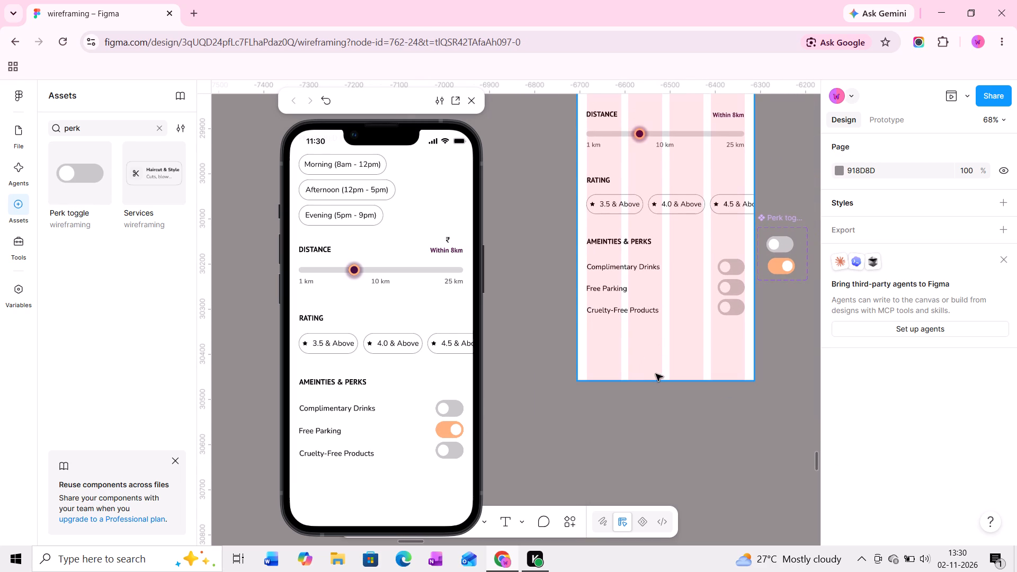
middle_click_drag(648, 356, 629, 355)
scroll(618, 351, "up", 3, "ctrl")
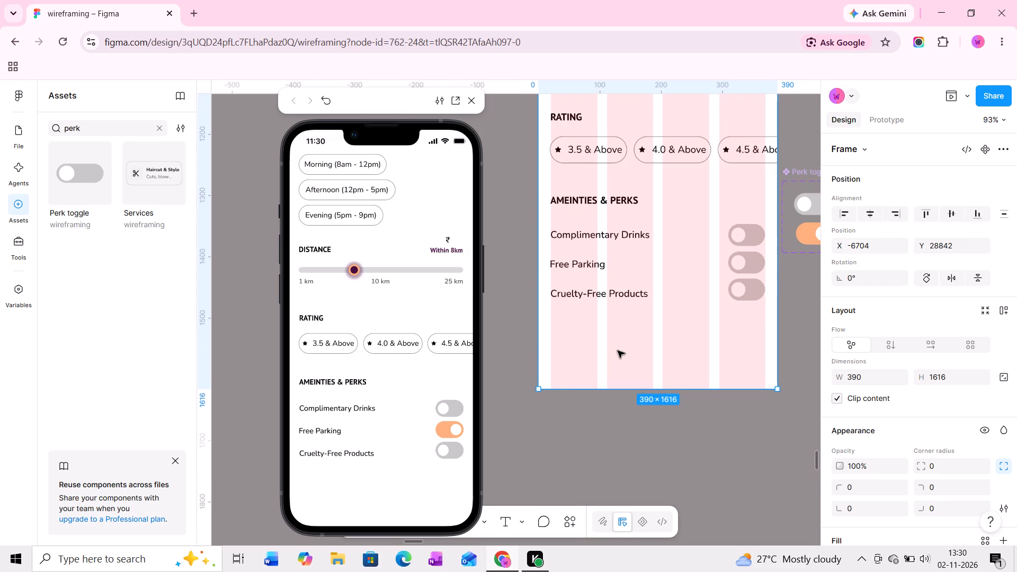
scroll(592, 326, "up", 2, "ctrl")
middle_click_drag(601, 324, 559, 298)
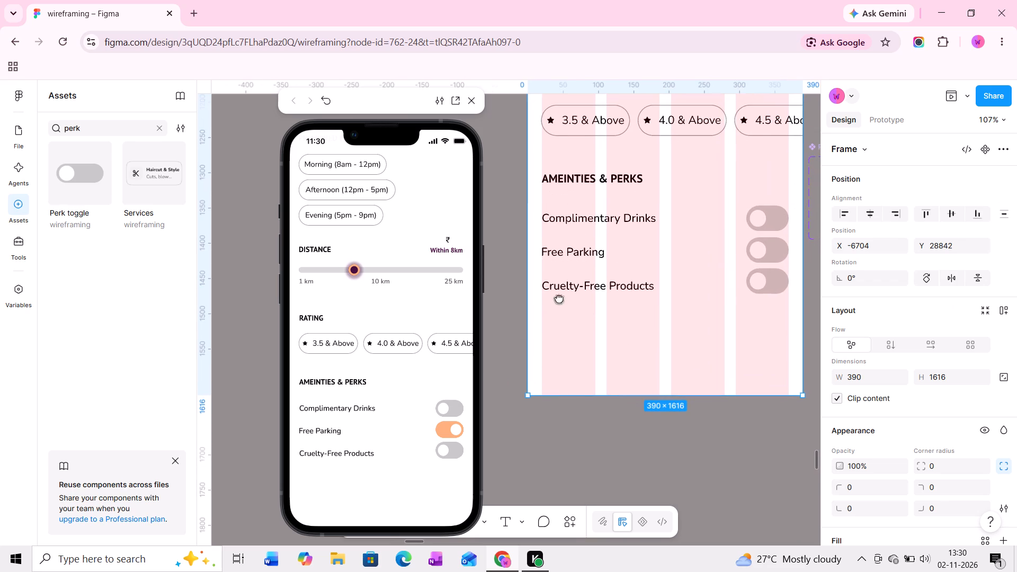
middle_click_drag(559, 298, 550, 298)
key("f")
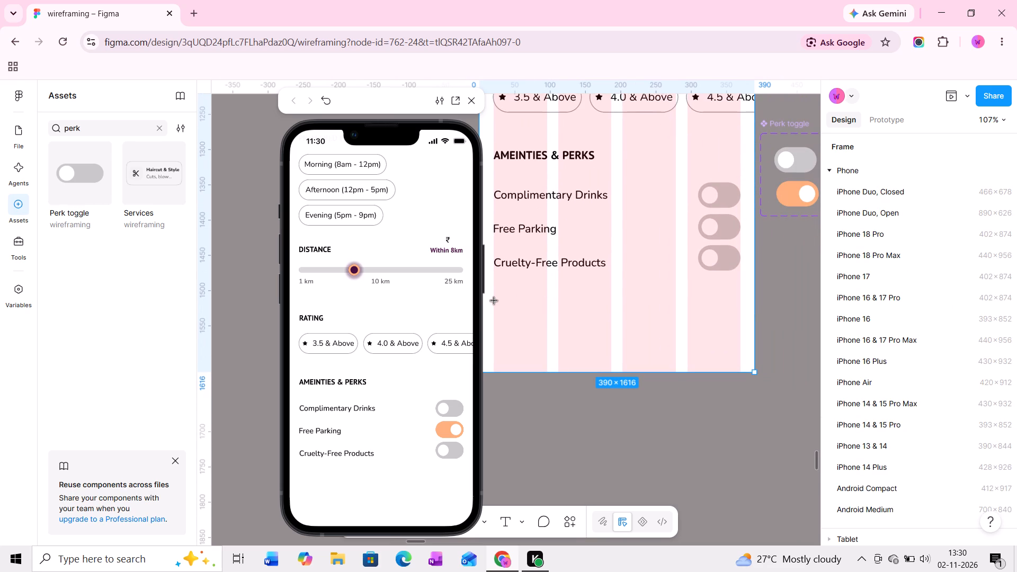
middle_click_drag(528, 308, 568, 300)
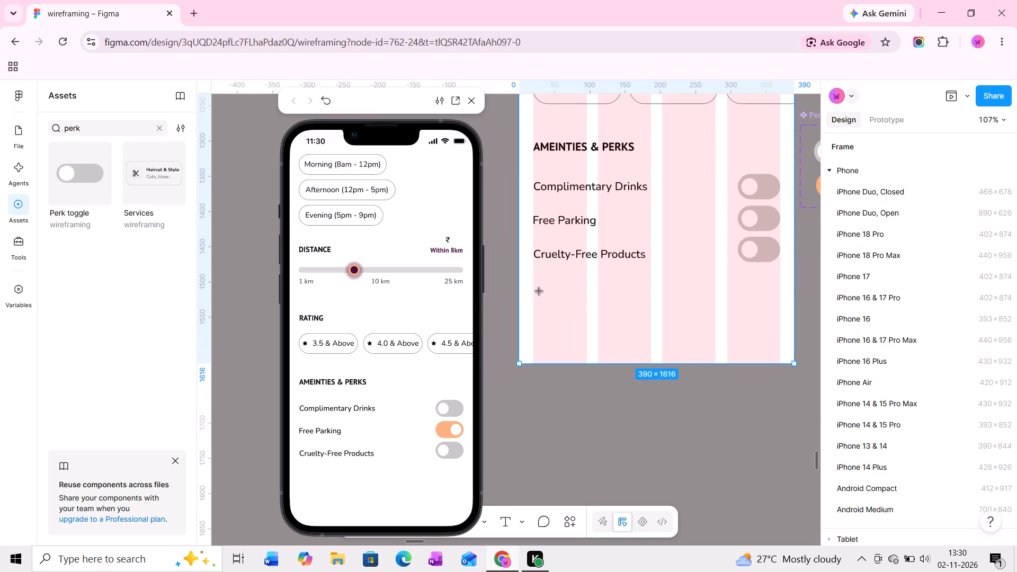
left_click_drag(534, 291, 783, 345)
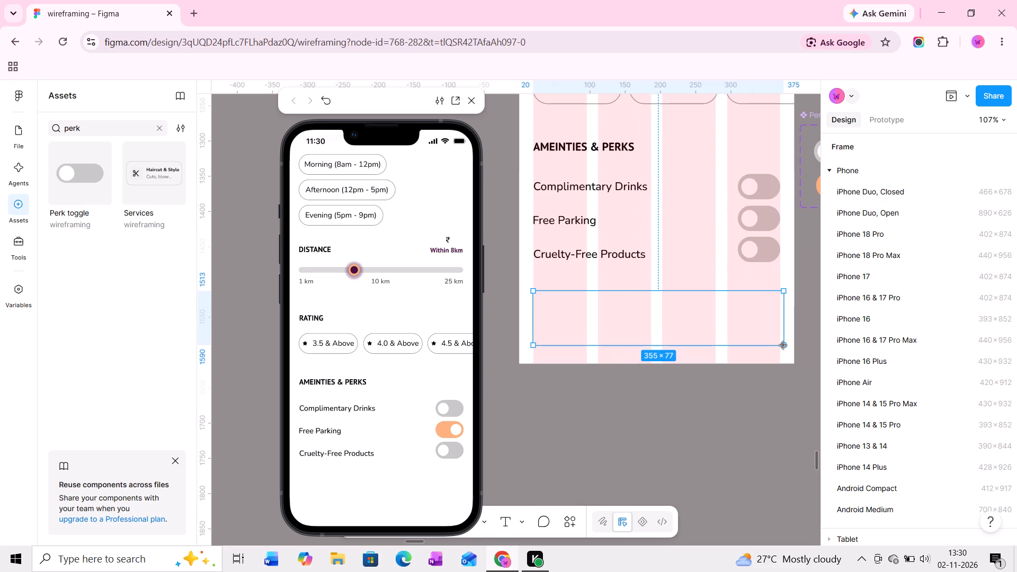
left_click_drag(783, 345, 781, 345)
left_click_drag(694, 290, 694, 296)
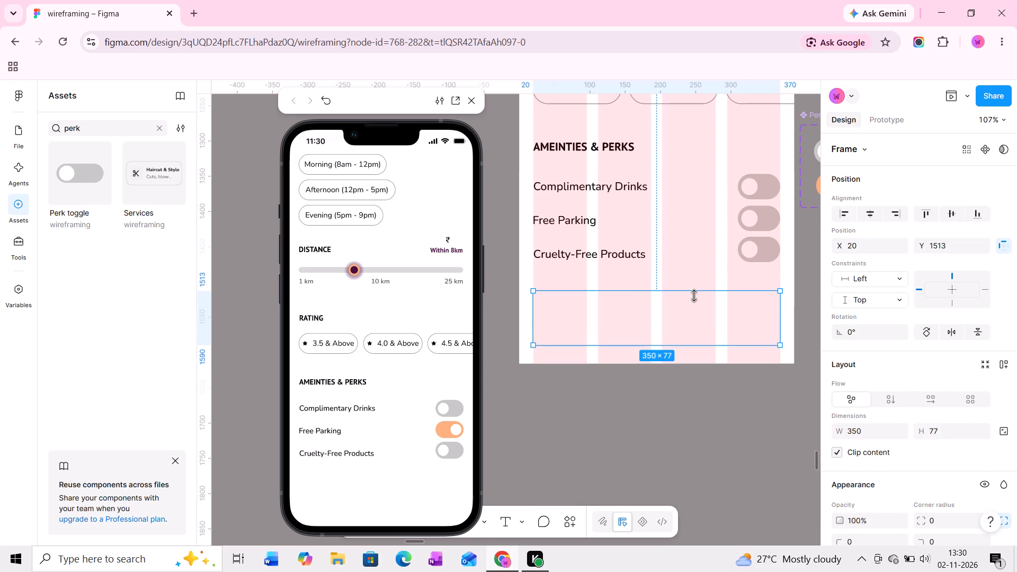
left_click_drag(694, 296, 694, 302)
Fill the new button frame with the dark purple sampled from the Recommended chip in the Sort results component.
scroll(685, 257, "down", 4, "ctrl")
middle_click_drag(690, 250, 688, 343)
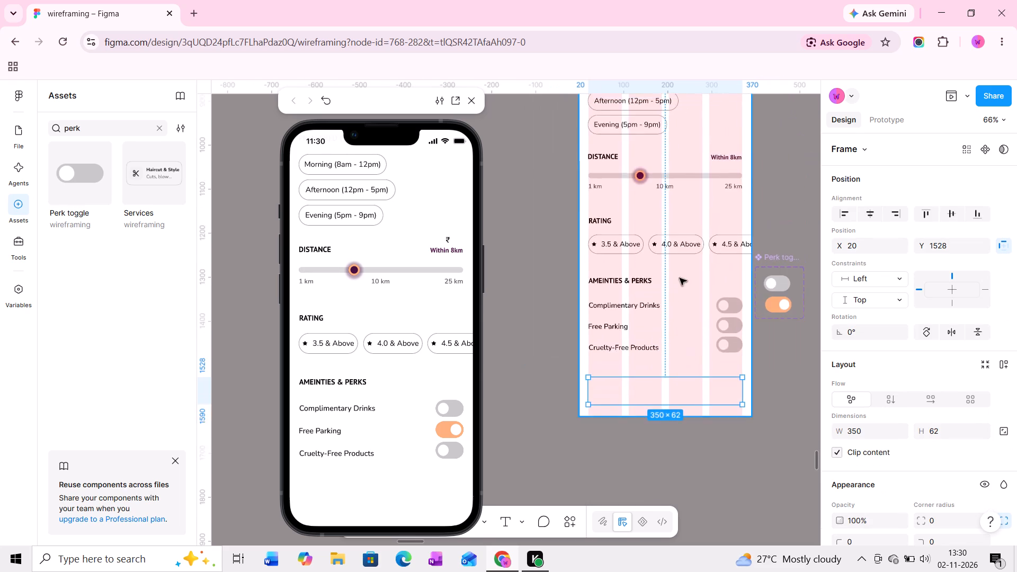
scroll(680, 278, "down", 5, "ctrl")
middle_click_drag(680, 265, 682, 357)
middle_click_drag(676, 324, 655, 382)
middle_click_drag(638, 299, 624, 405)
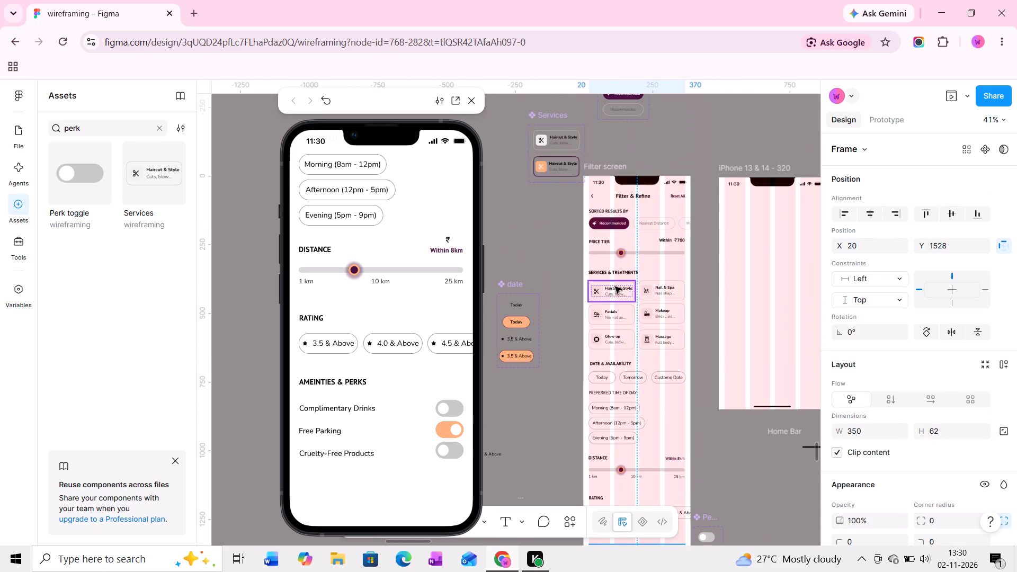
middle_click_drag(615, 299, 639, 386)
middle_click_drag(636, 318, 673, 355)
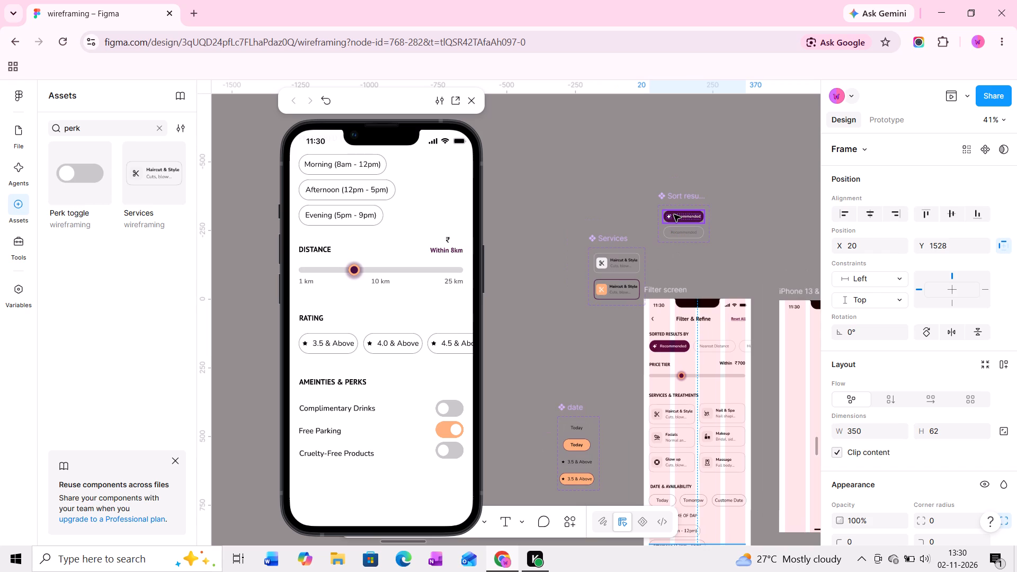
key("i")
left_click(674, 215)
Round all corners of the purple button frame to a radius of 20.
middle_click_drag(700, 413, 688, 316)
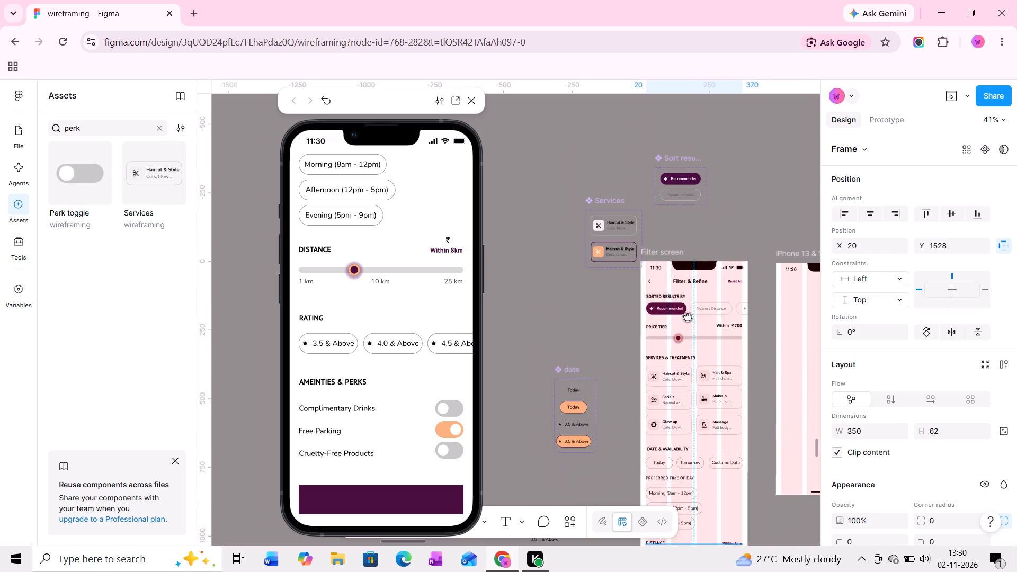
middle_click_drag(688, 316, 687, 309)
middle_click_drag(708, 413, 712, 310)
middle_click_drag(716, 389, 719, 275)
scroll(682, 382, "up", 12, "ctrl")
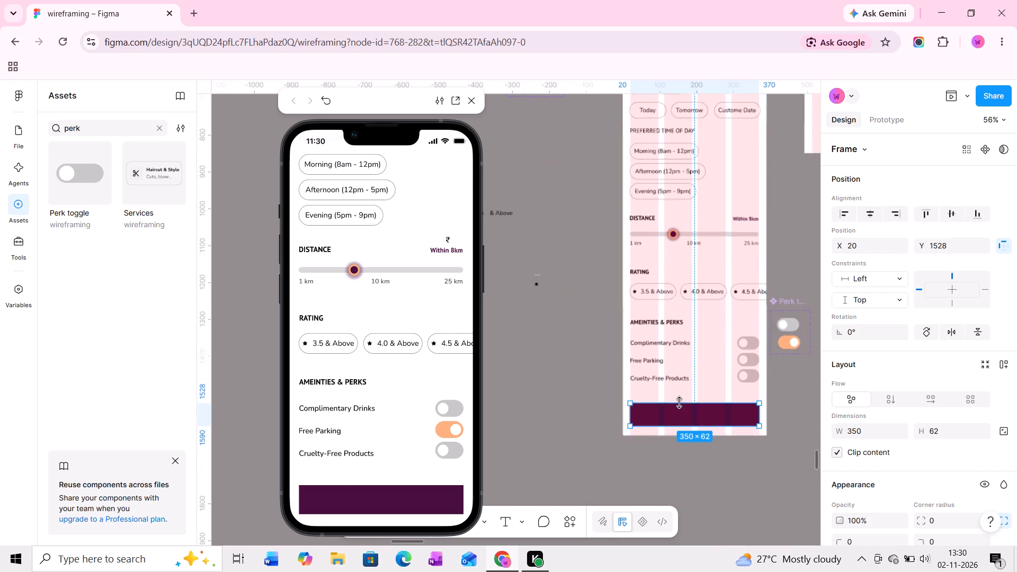
middle_click_drag(700, 452, 701, 324)
scroll(700, 321, "up", 9, "ctrl")
middle_click_drag(704, 280, 690, 354)
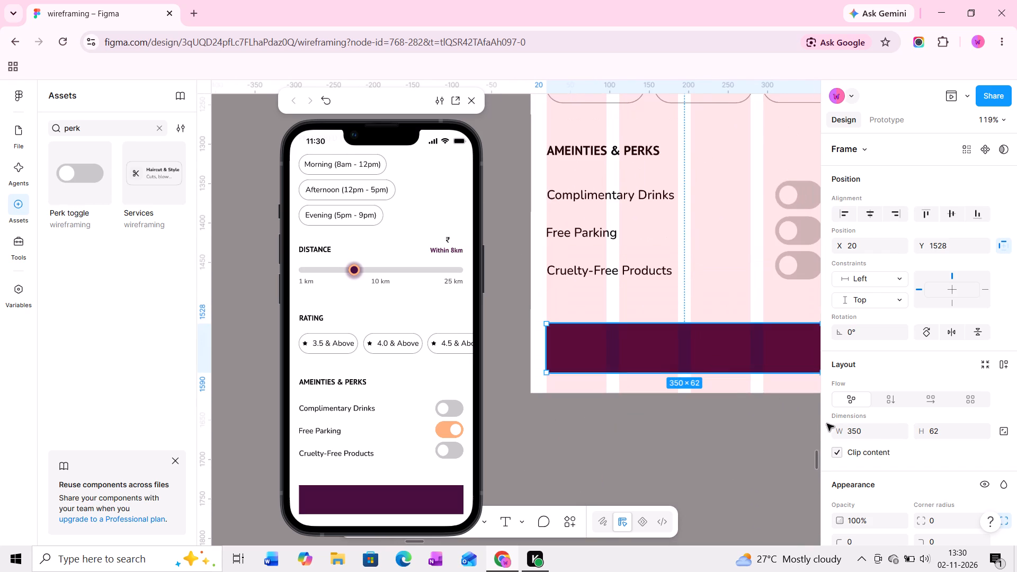
scroll(905, 467, "down", 3)
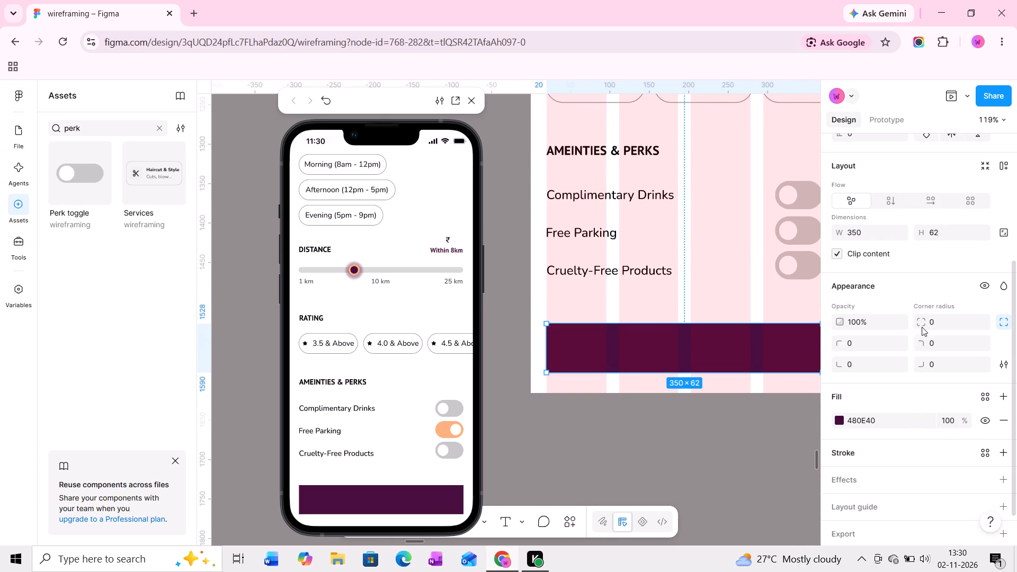
left_click_drag(922, 321, 512, 312)
middle_click_drag(566, 434, 533, 431)
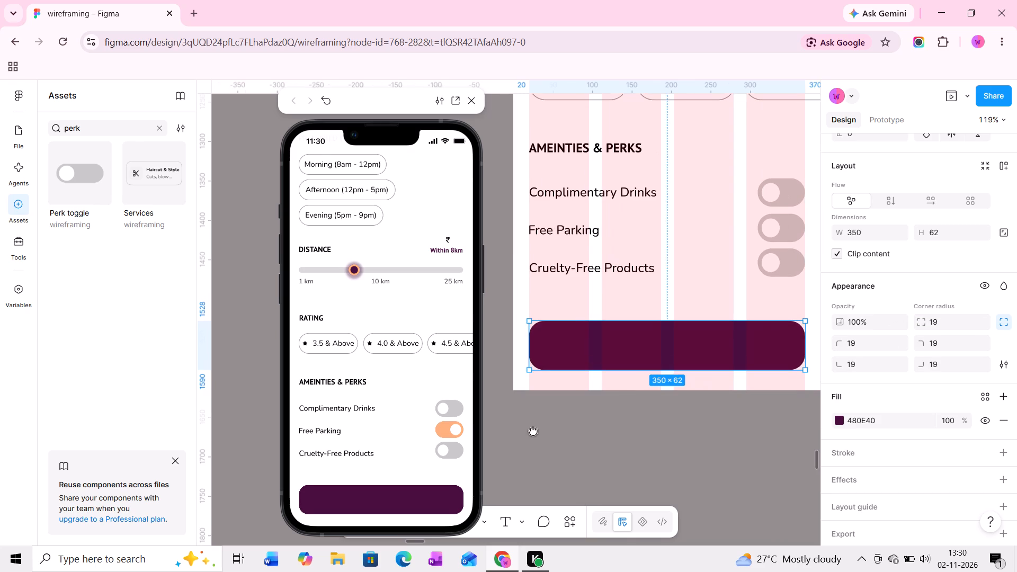
middle_click_drag(533, 431, 532, 431)
left_click(1006, 371)
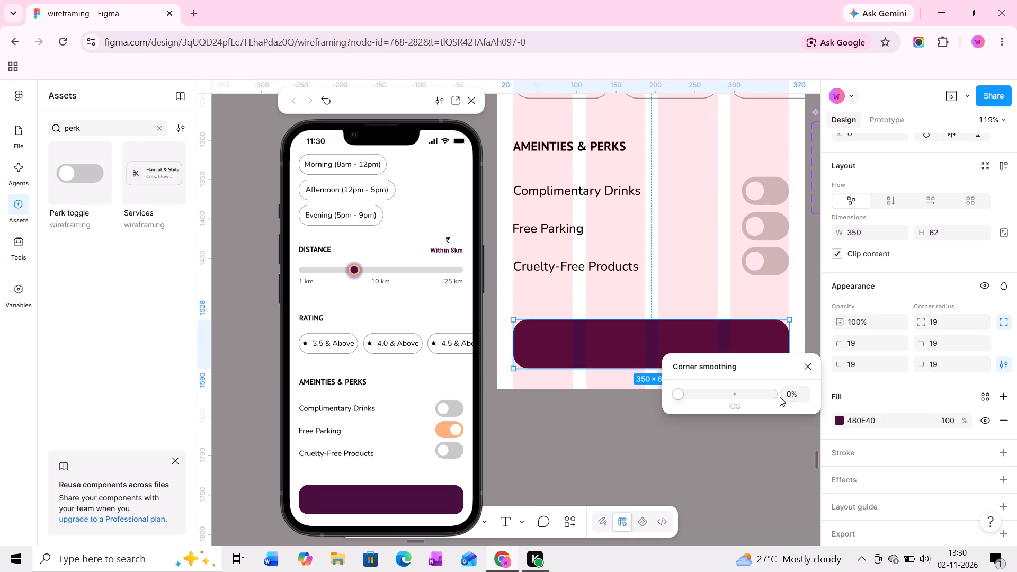
left_click_drag(758, 397, 812, 398)
left_click(943, 324)
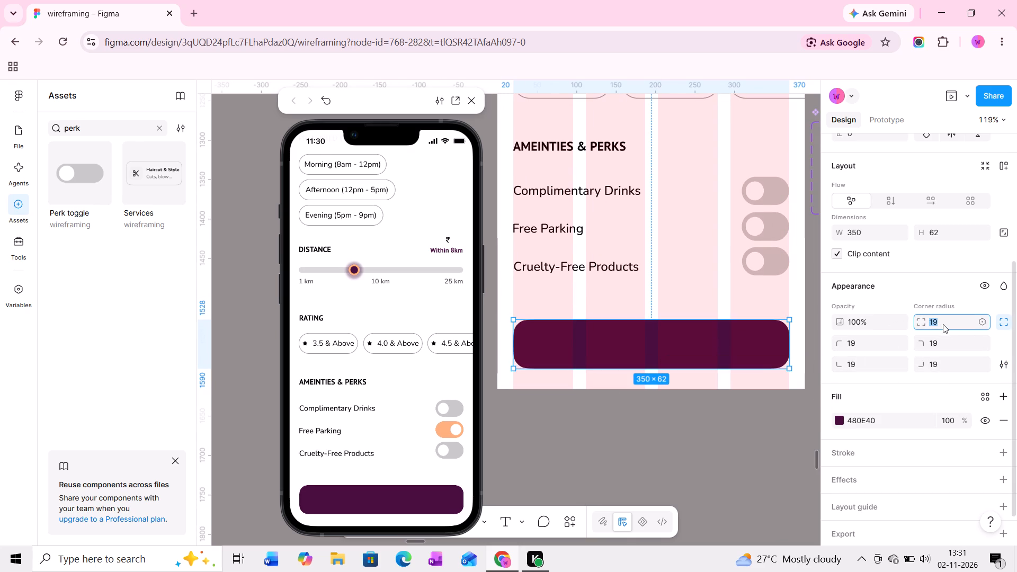
type("20")
key("Return")
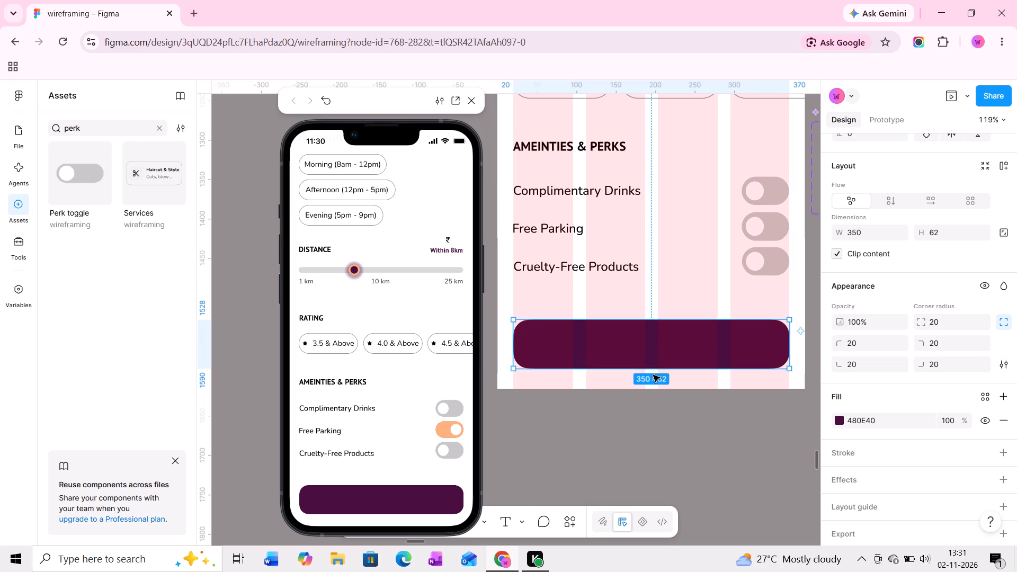
Add the text label "Apply Filters" inside the purple button frame.
scroll(630, 375, "up", 2, "ctrl")
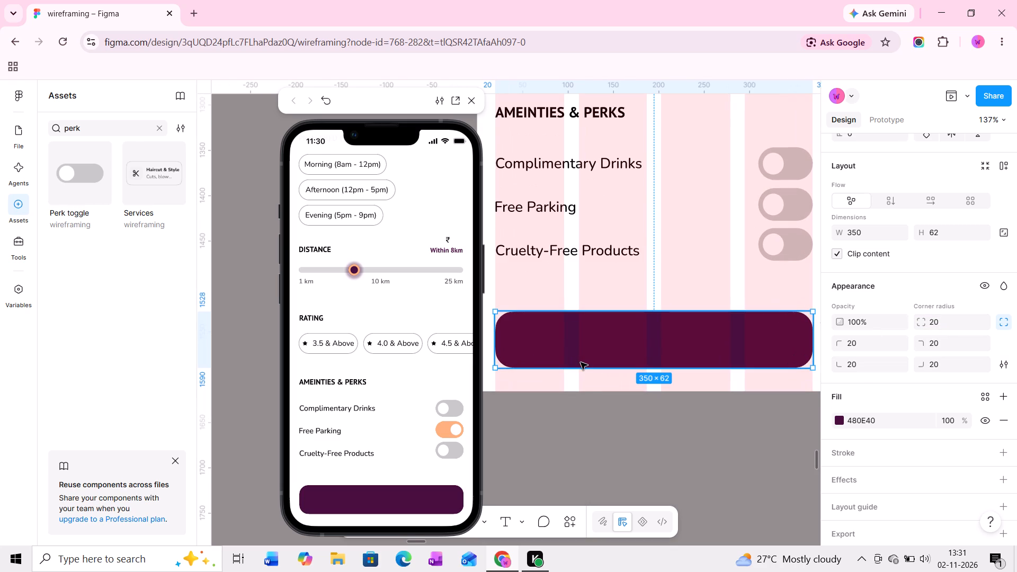
key("t")
left_click(521, 334)
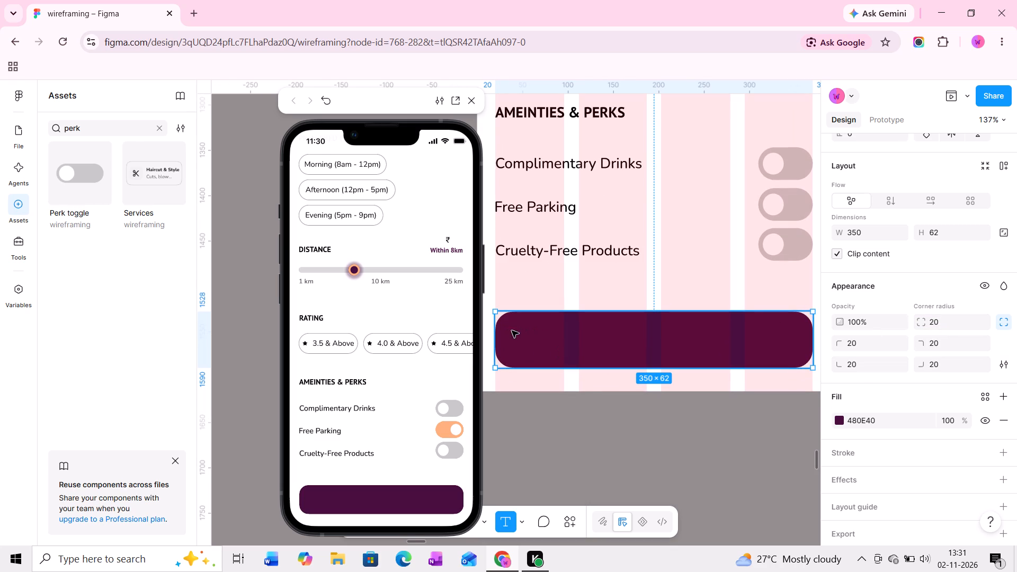
type("Apply")
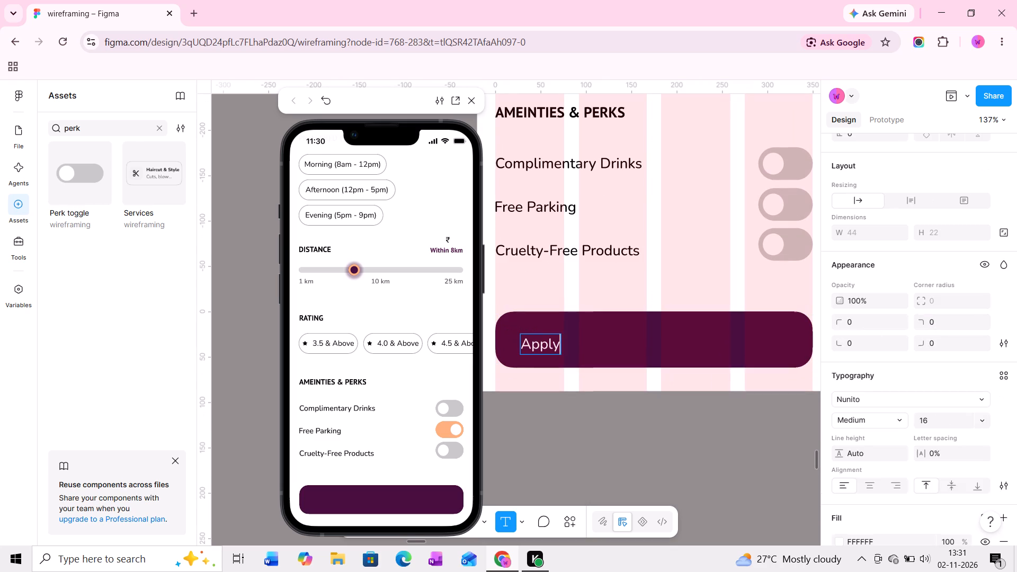
key("space")
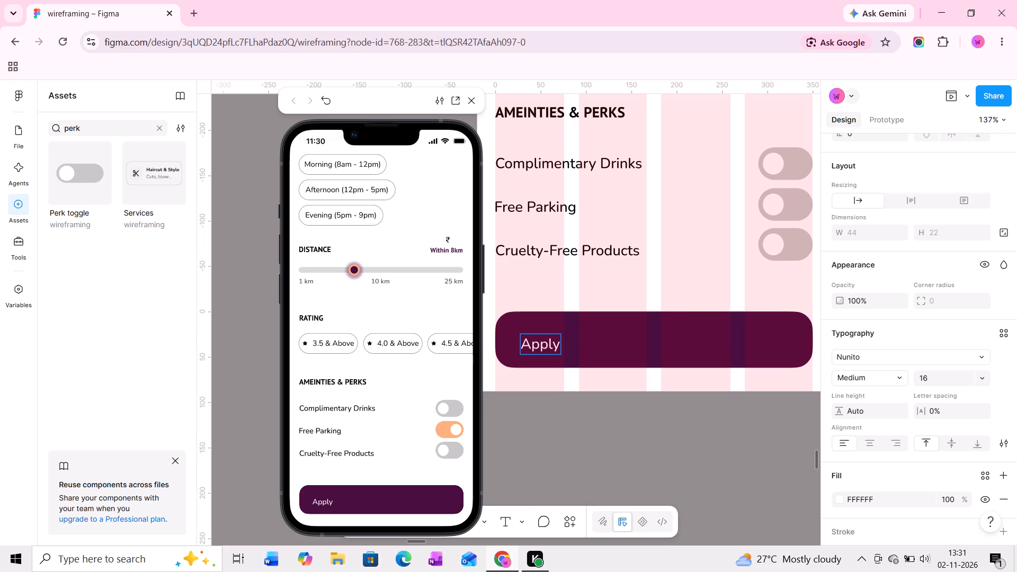
key("shift+d")
key("shift+BackSpace")
key("shift+f")
type("ilter")
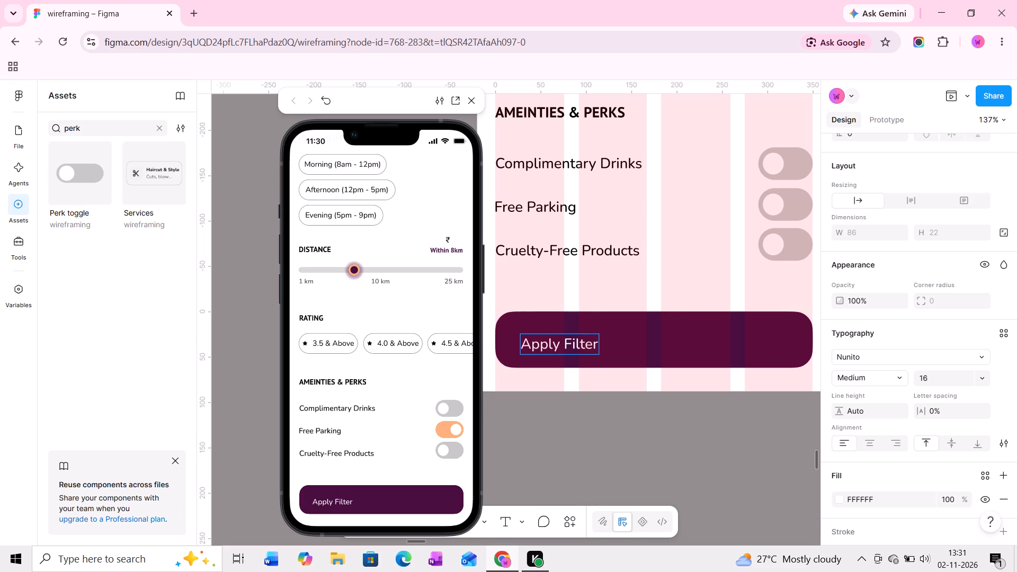
key("s")
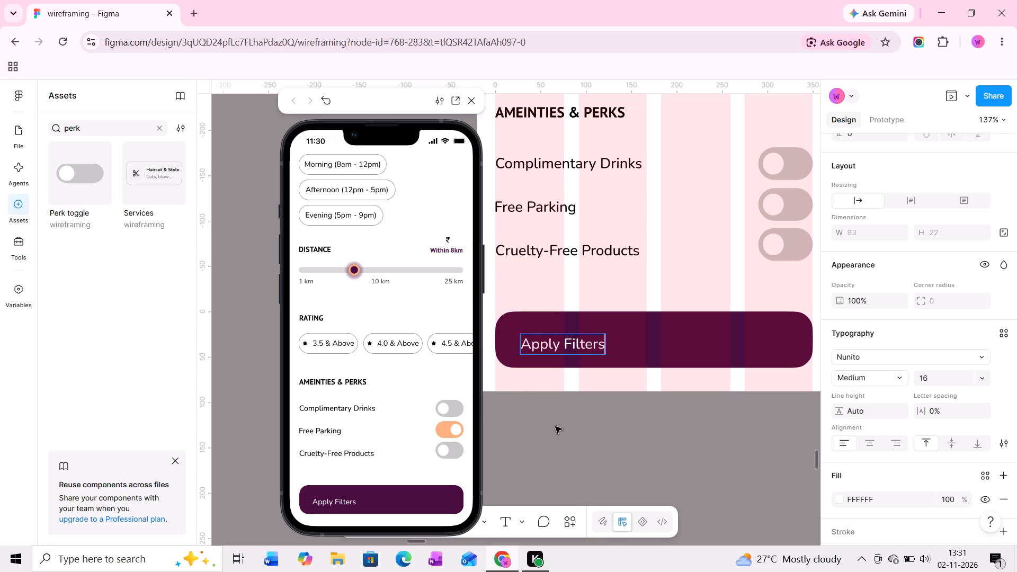
left_click(555, 426)
Make the "Apply Filters" label bold and centre it vertically in the purple button at about X 24, Y 20.
left_click(895, 379)
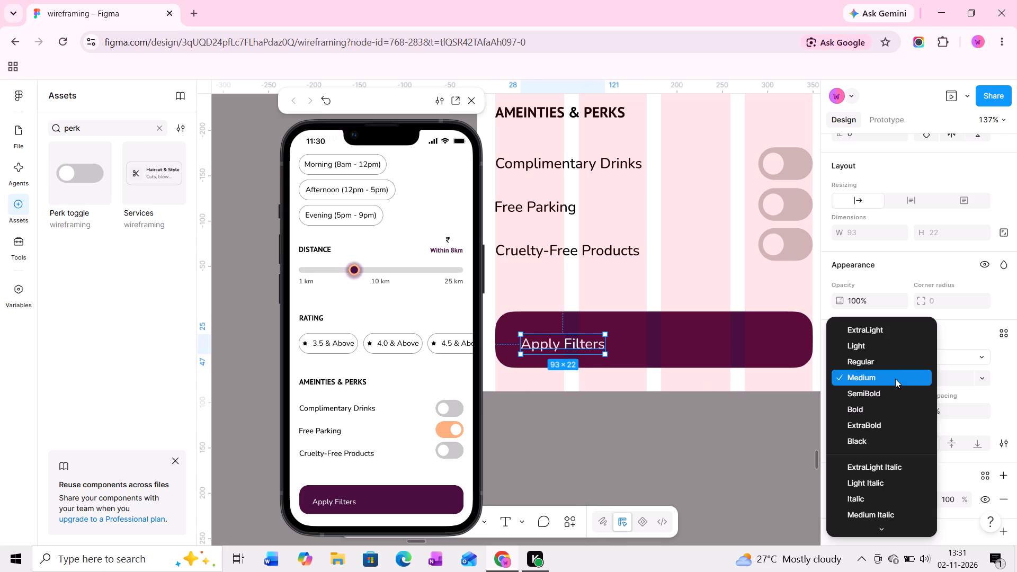
left_click(874, 407)
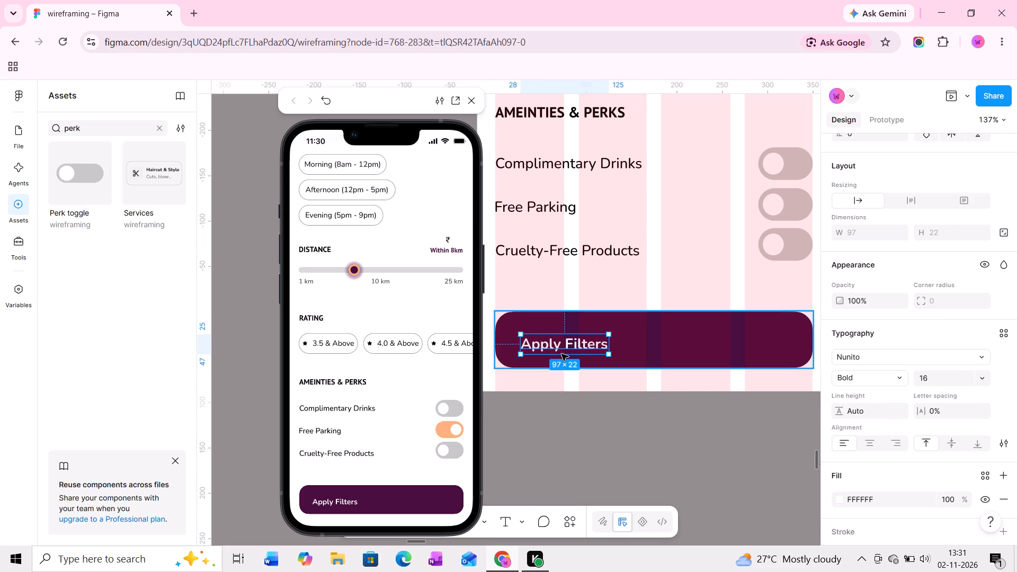
left_click_drag(561, 346, 558, 340)
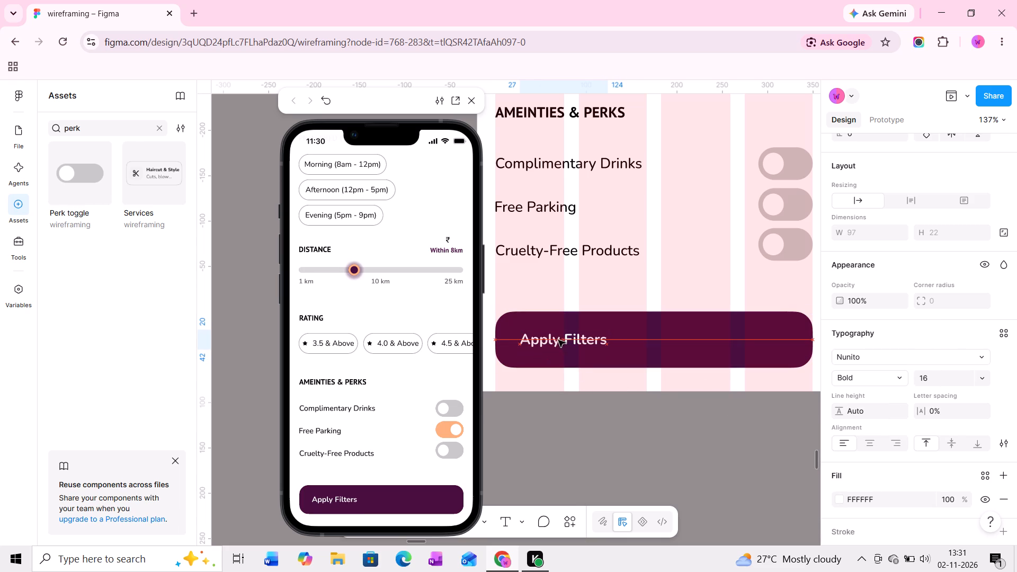
left_click_drag(558, 340, 557, 339)
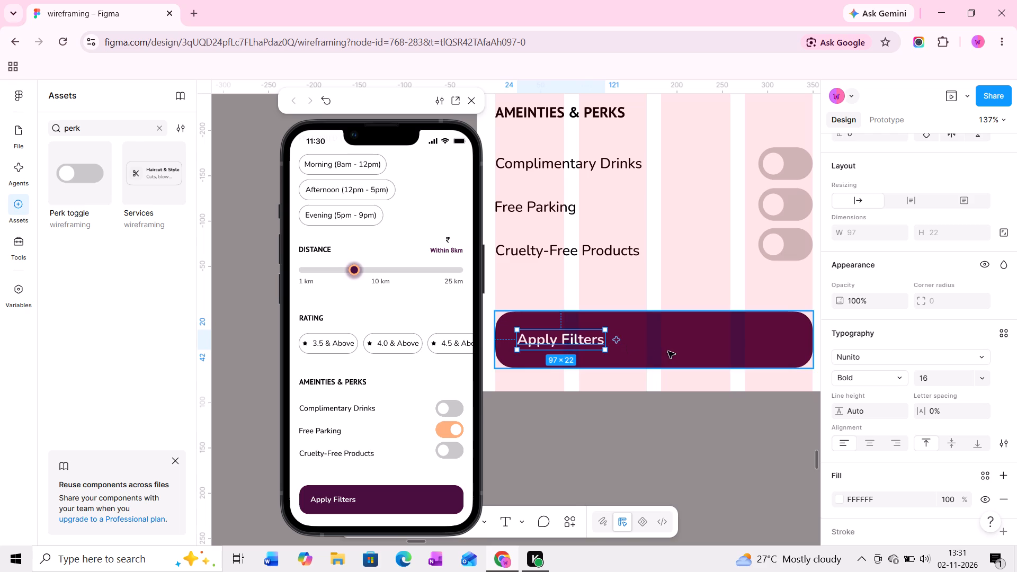
Draw a frame about 105 × 25 inside the right end of the purple button, with a corner radius of 4.
middle_click_drag(668, 351, 589, 351)
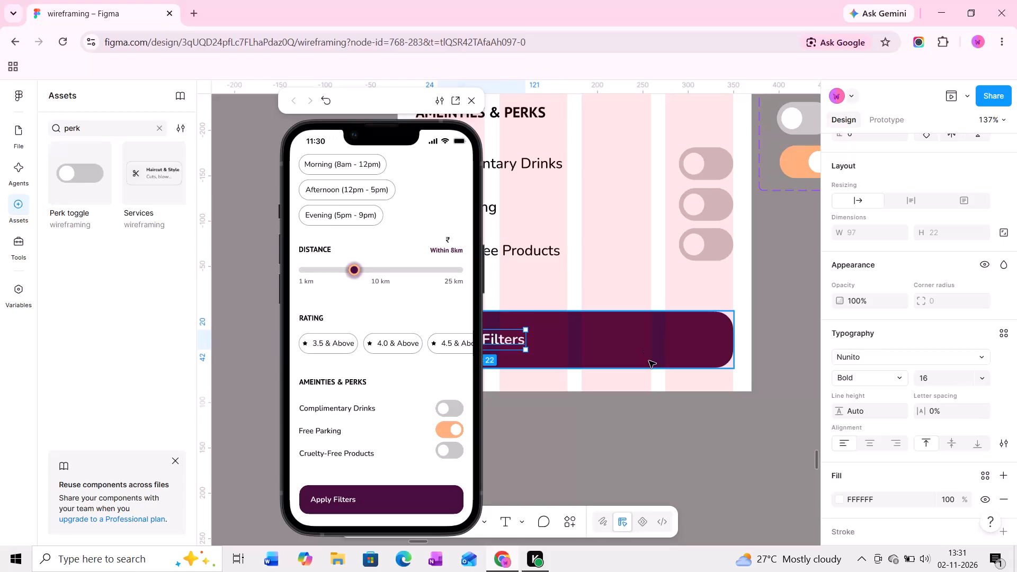
key("f")
left_click_drag(619, 333, 626, 337)
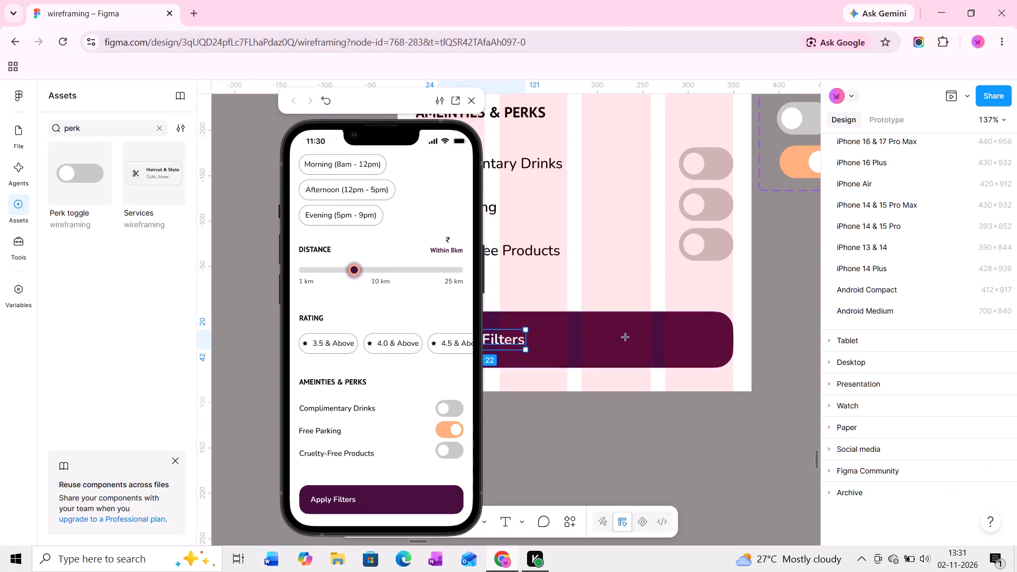
left_click_drag(626, 337, 721, 350)
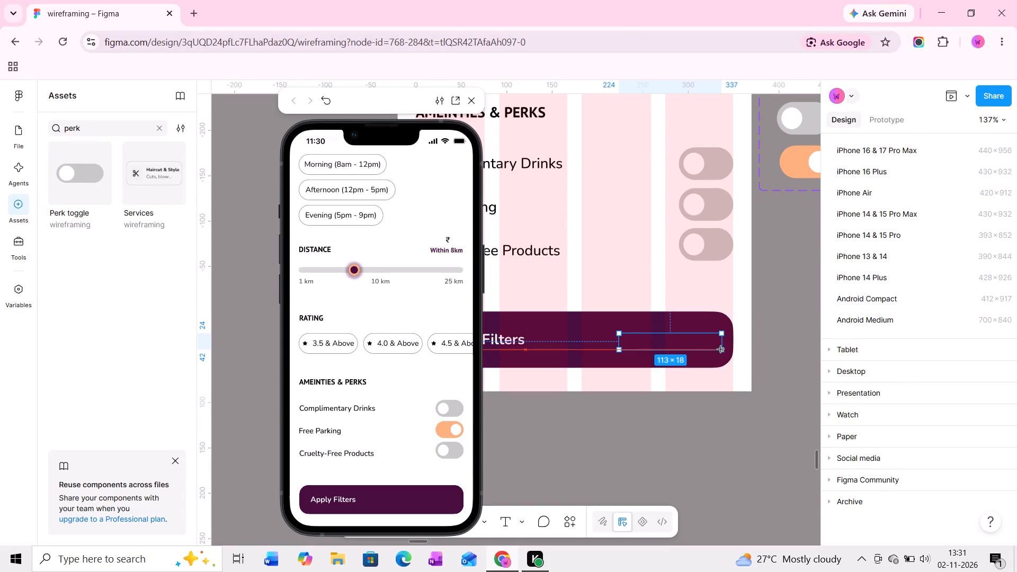
left_click_drag(721, 350, 713, 356)
left_click(686, 347)
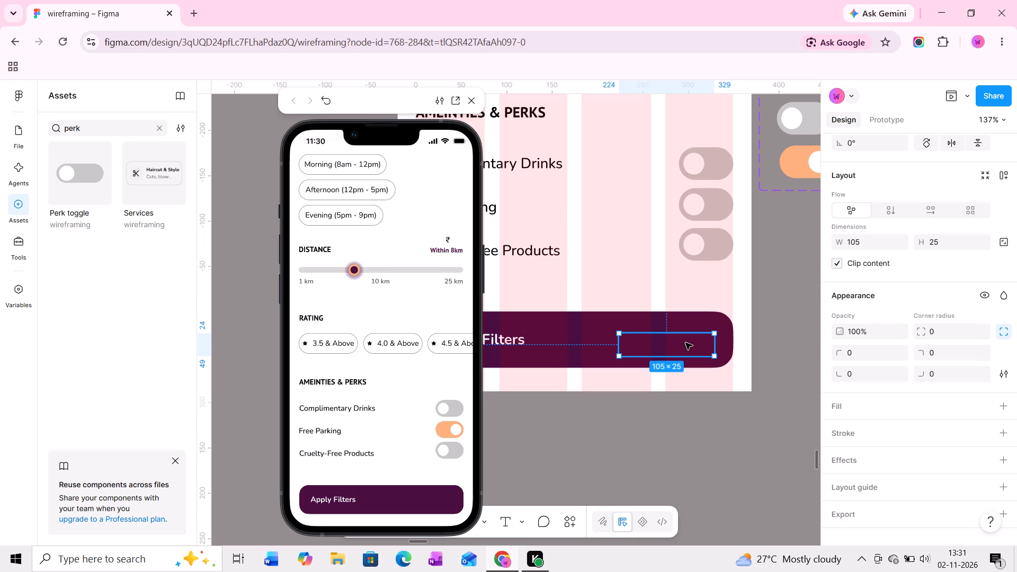
left_click_drag(922, 332, 774, 303)
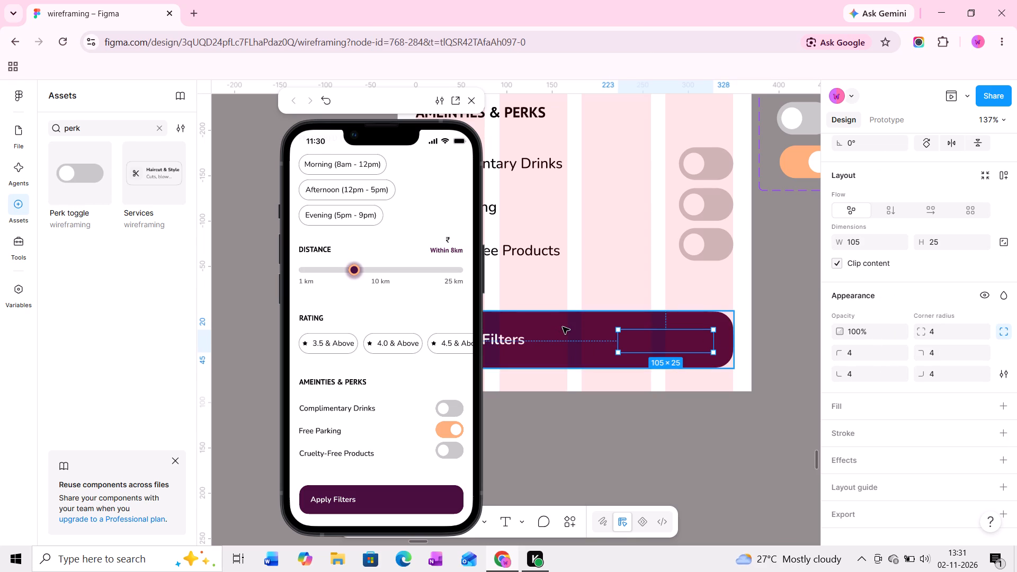
Fill the small frame with the purple sampled from the button, lightened to the muted mauve A587A1.
key("i")
left_click(563, 327)
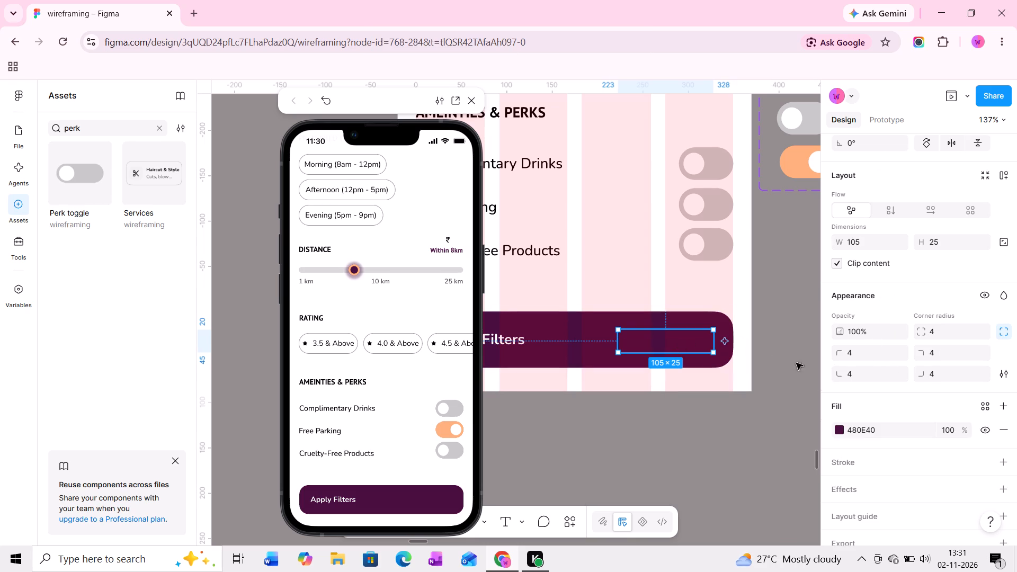
left_click(835, 427)
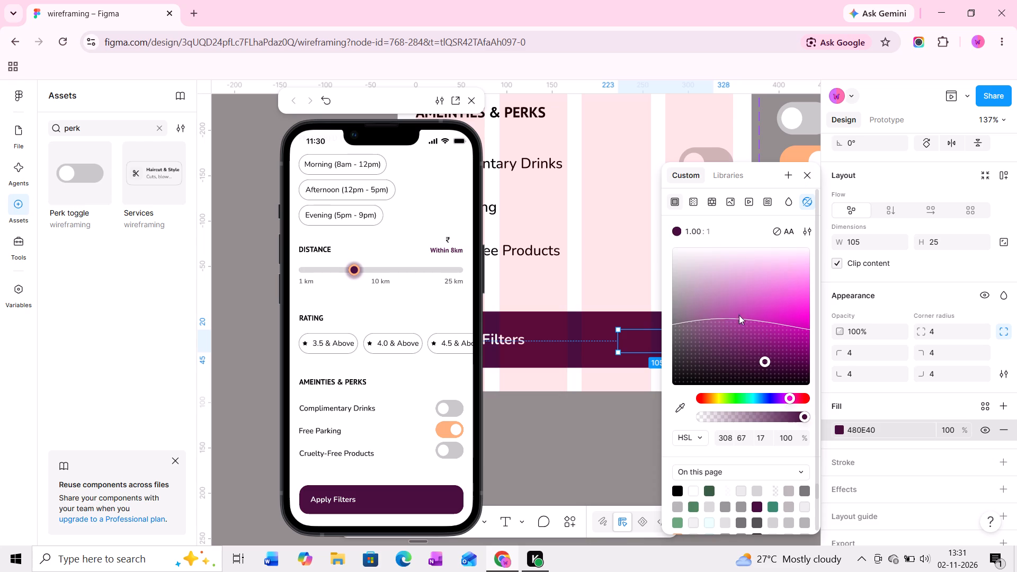
left_click_drag(726, 312, 692, 304)
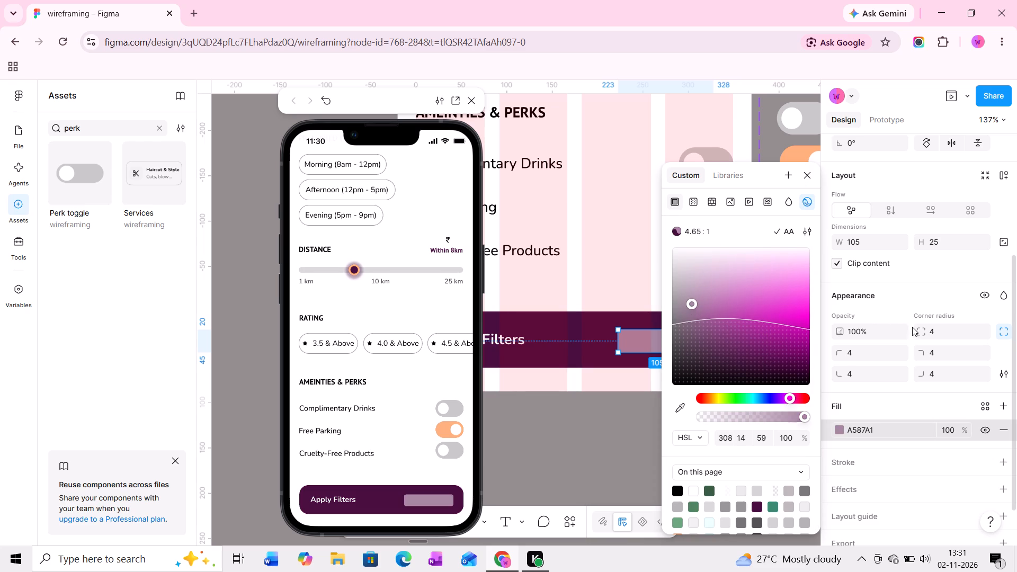
Round all corners of the small mauve frame to a radius of 22.
left_click_drag(918, 329, 801, 317)
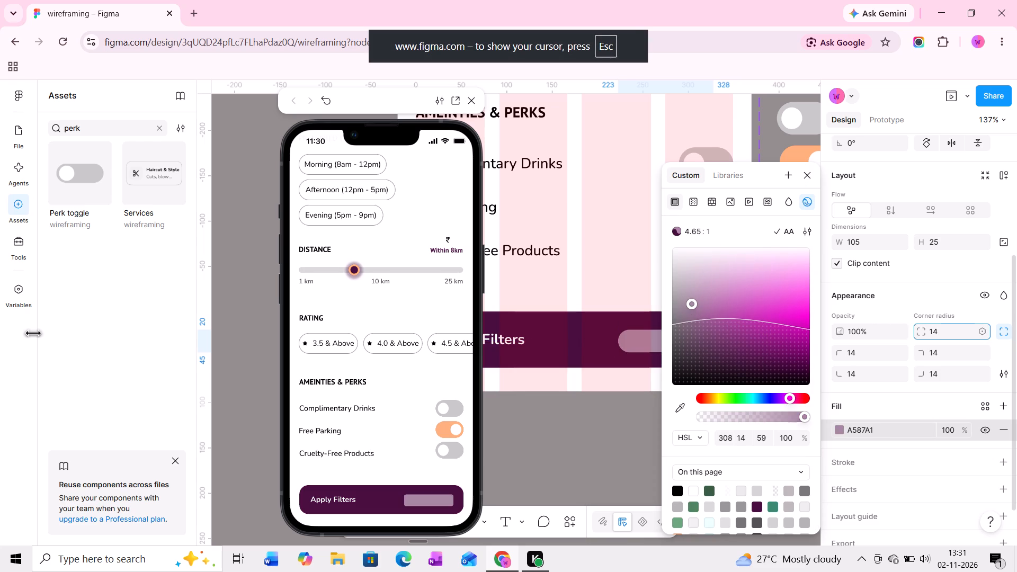
left_click_drag(801, 317, 844, 318)
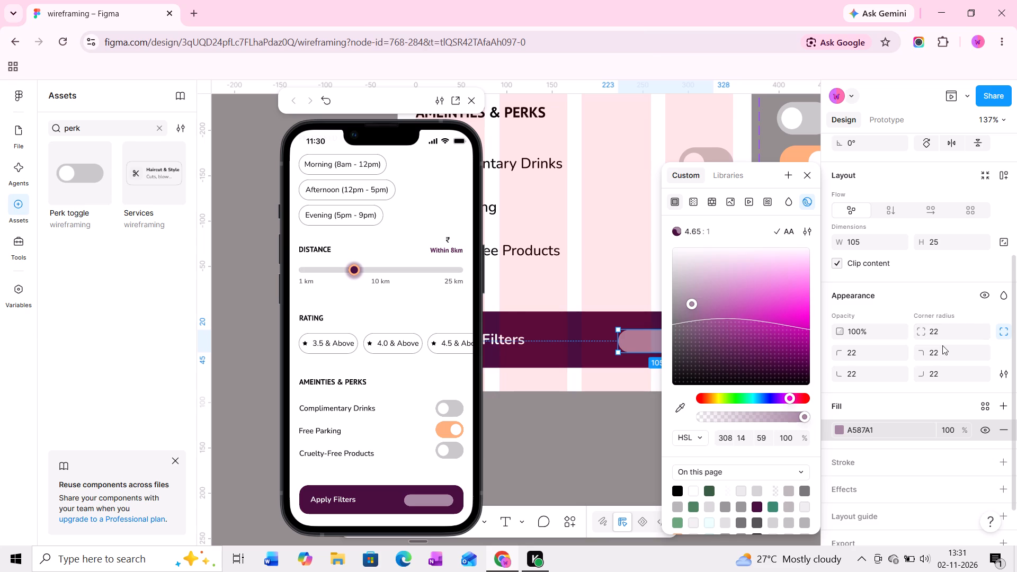
left_click(806, 175)
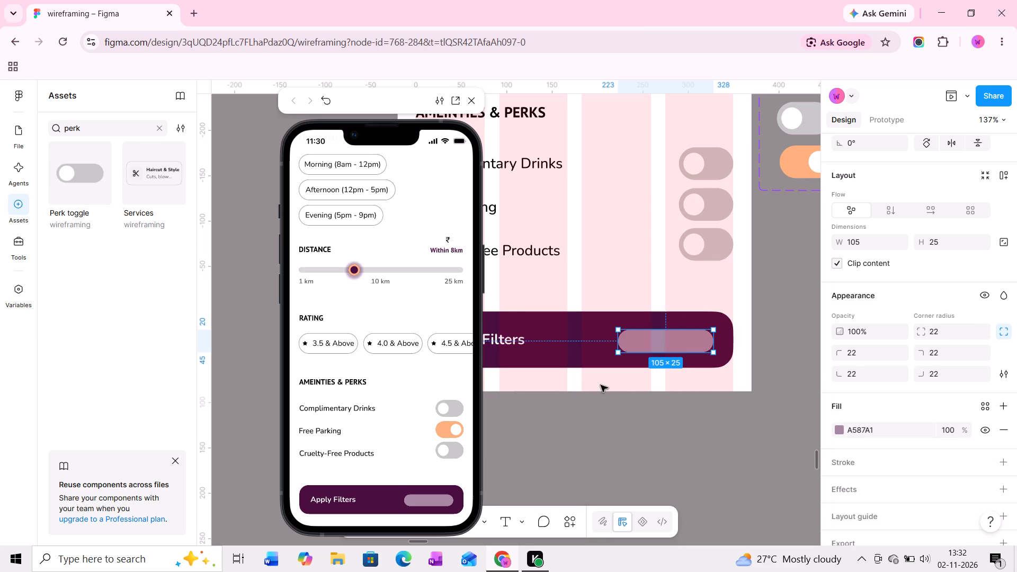
Centre the mauve pill vertically within the purple button at about X 224, Y 18.
scroll(658, 340, "up", 4, "ctrl")
left_click(665, 342)
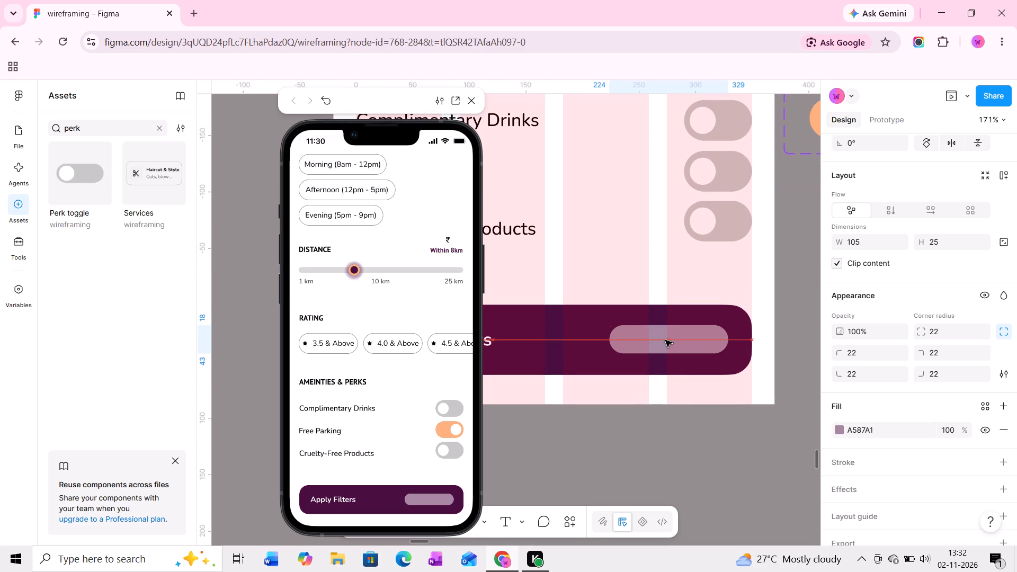
Add the text "32 Salons" inside the mauve pill.
key("t")
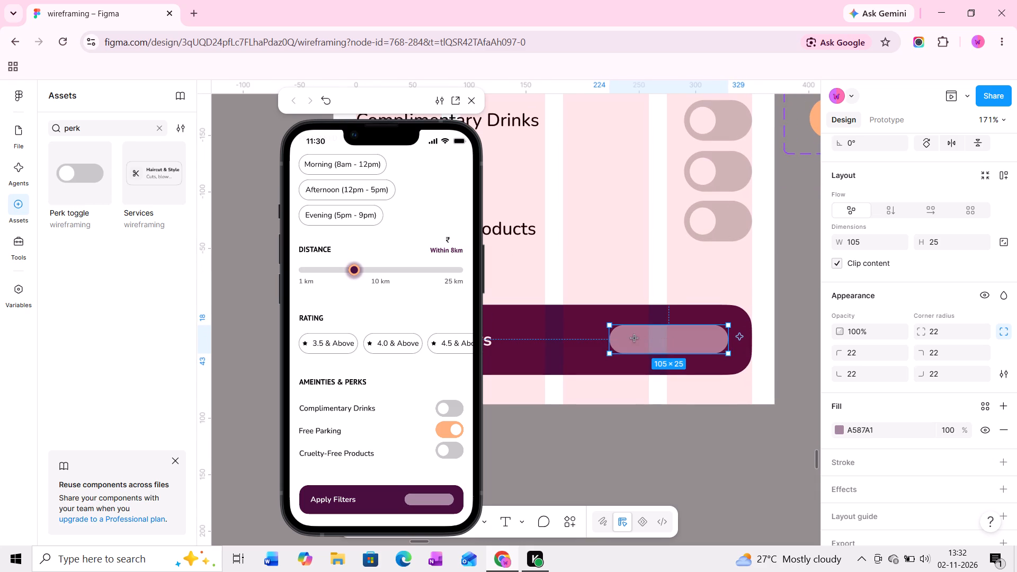
left_click(629, 338)
key("3")
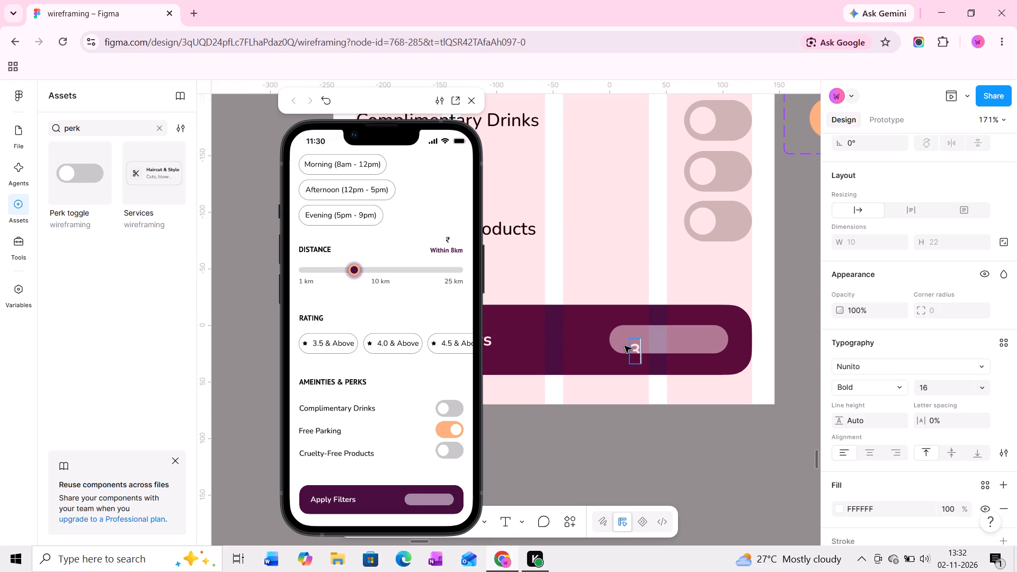
key("2")
key("space")
type("Salons")
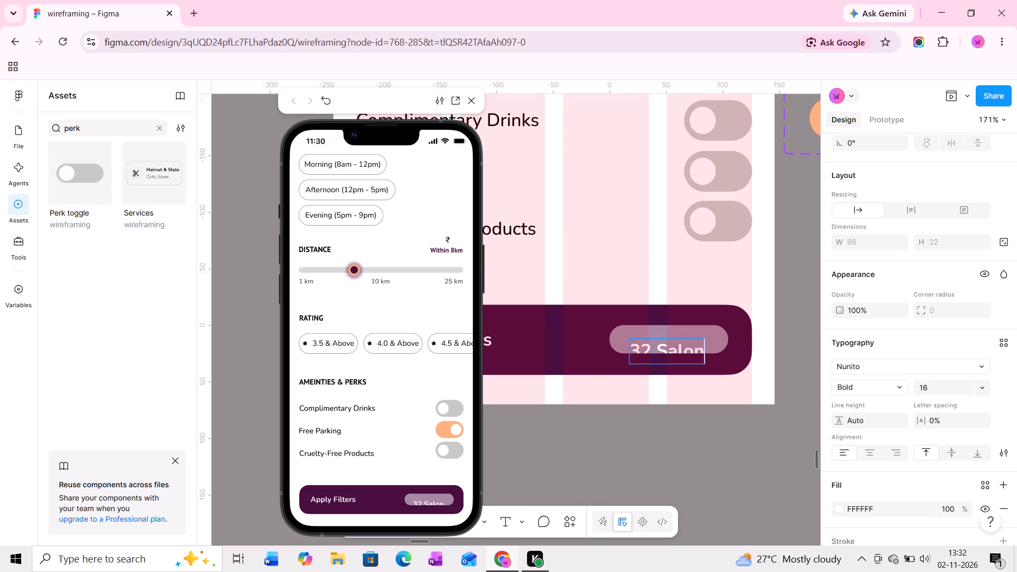
left_click(675, 437)
Move the "32 Salons" text up within the pill and set it to size 14 in Regular weight.
scroll(669, 356, "up", 10, "ctrl")
left_click_drag(669, 356, 670, 344)
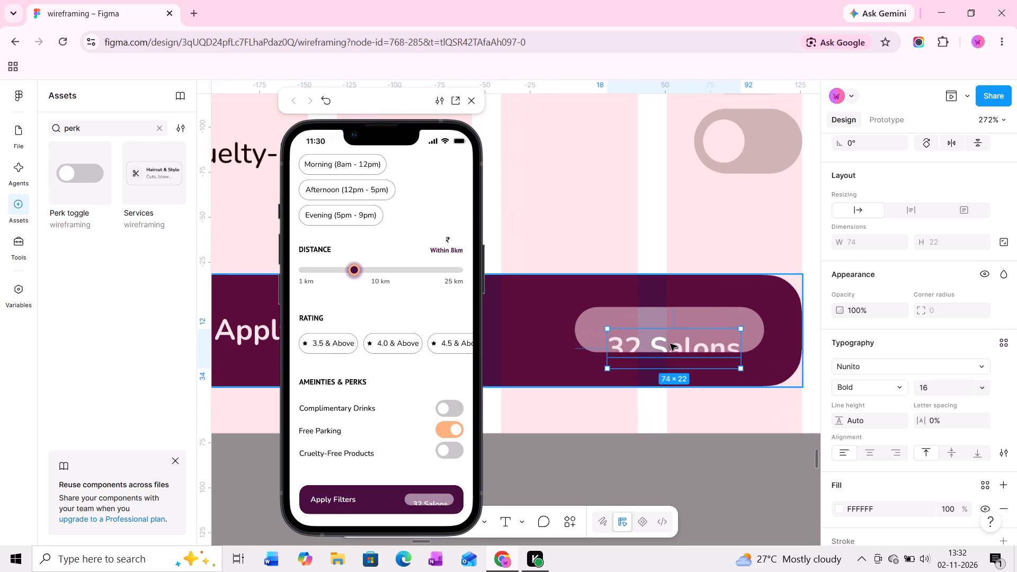
left_click_drag(670, 344, 667, 344)
left_click(980, 388)
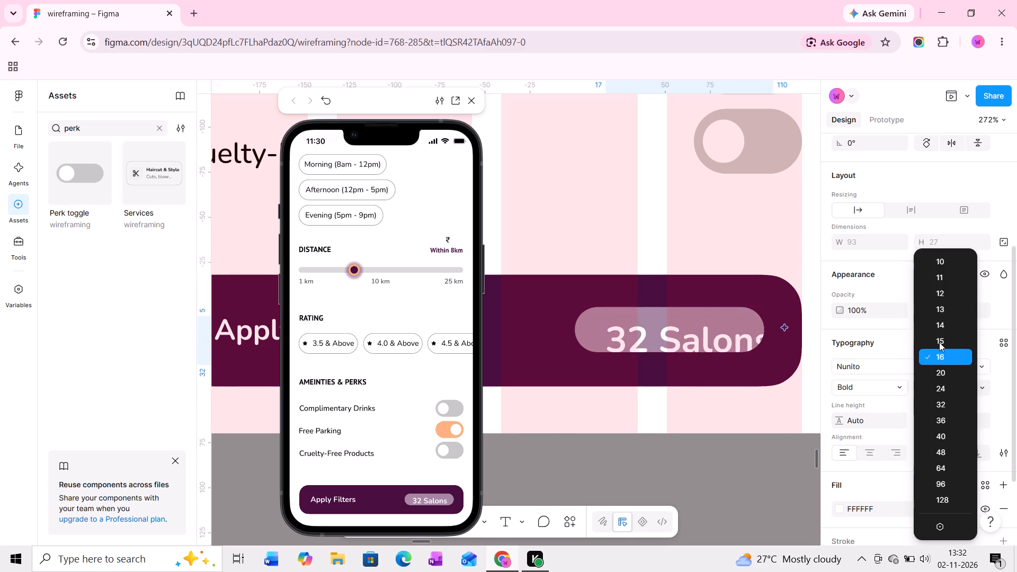
left_click(939, 324)
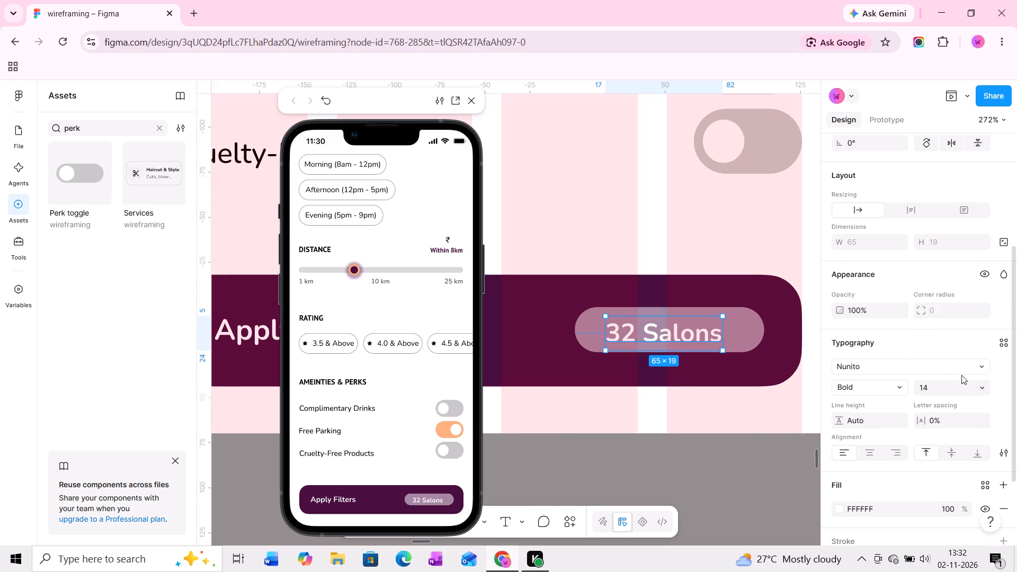
scroll(671, 357, "up", 4, "ctrl")
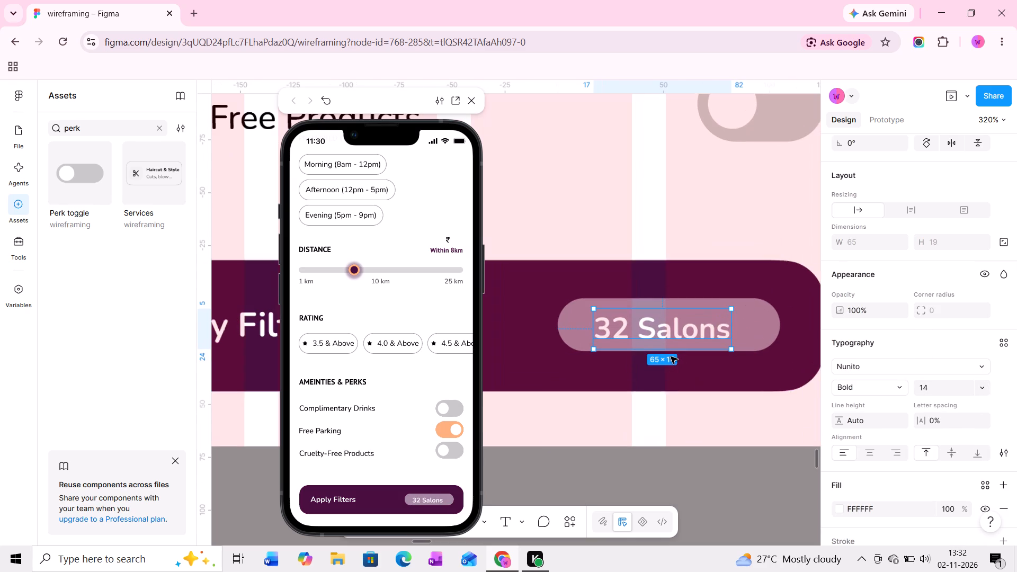
left_click(893, 386)
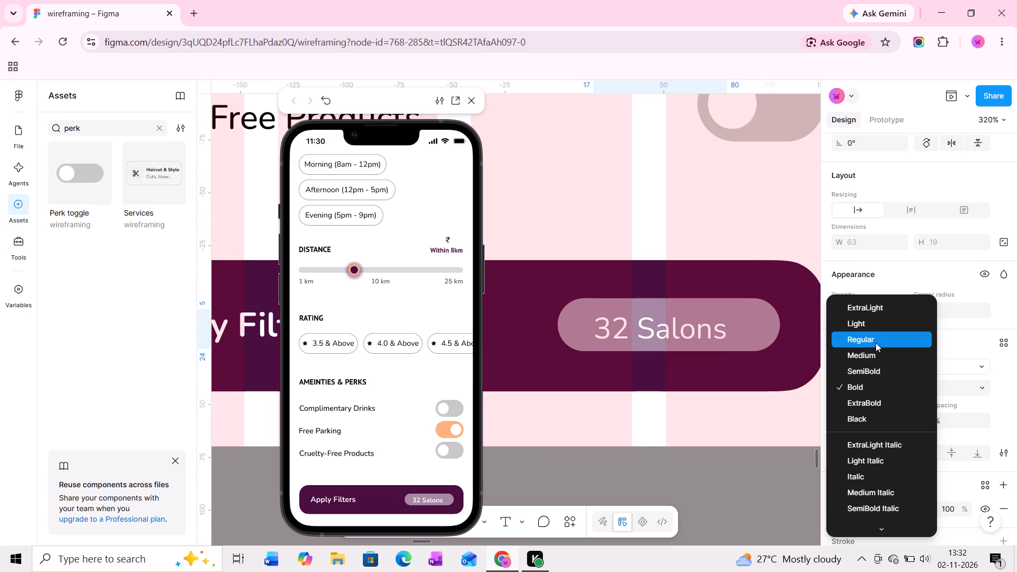
left_click(876, 343)
Centre the "32 Salons" text inside the mauve pill at about X 21, Y 3.
scroll(631, 334, "up", 3, "ctrl")
left_click_drag(651, 330, 668, 326)
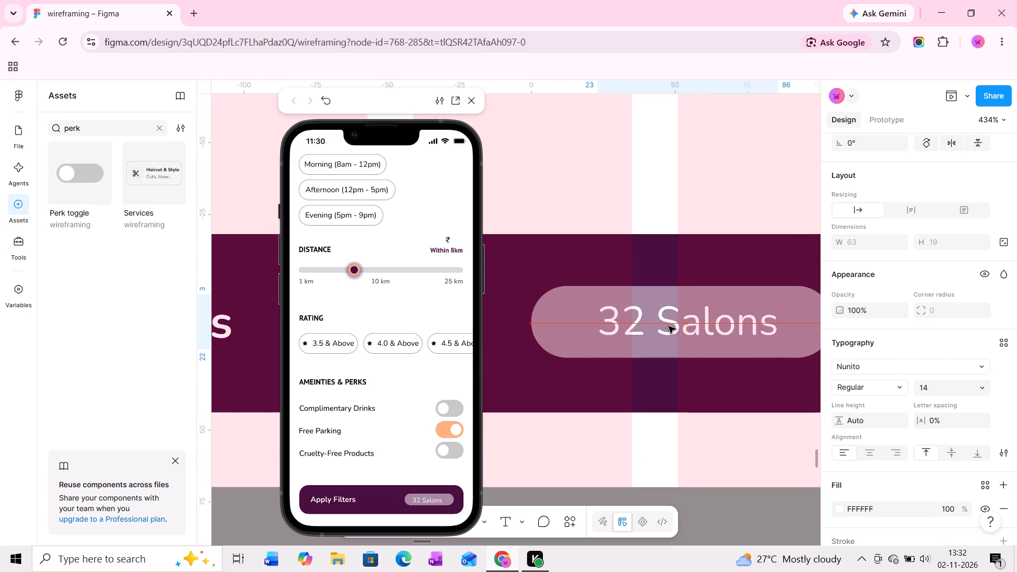
left_click_drag(668, 326, 665, 326)
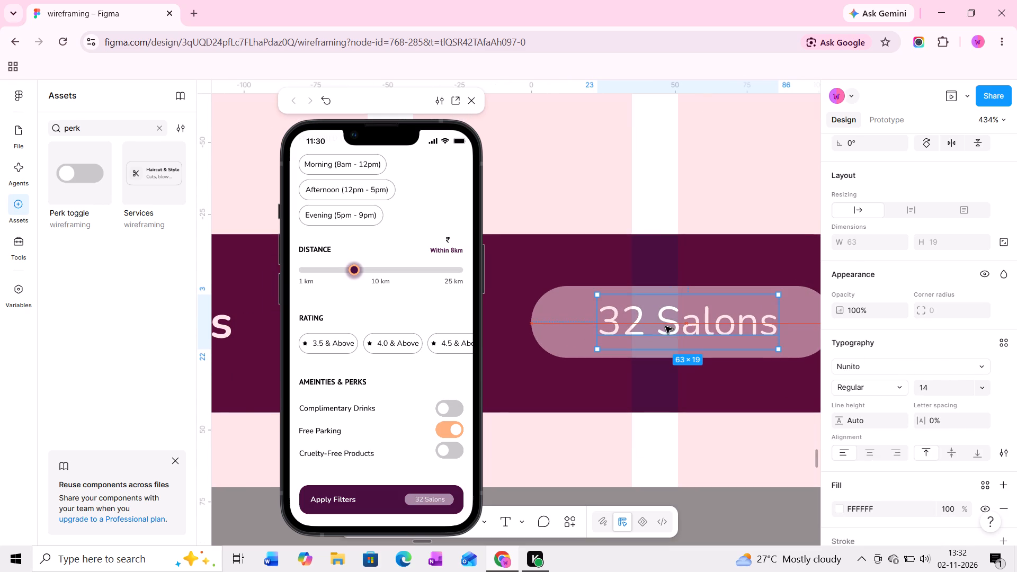
left_click_drag(665, 326, 665, 326)
Review the Apply Filters button and the whole Filter & Refine screen on the canvas and in the prototype preview.
scroll(649, 347, "down", 2, "ctrl")
middle_click_drag(670, 339, 670, 342)
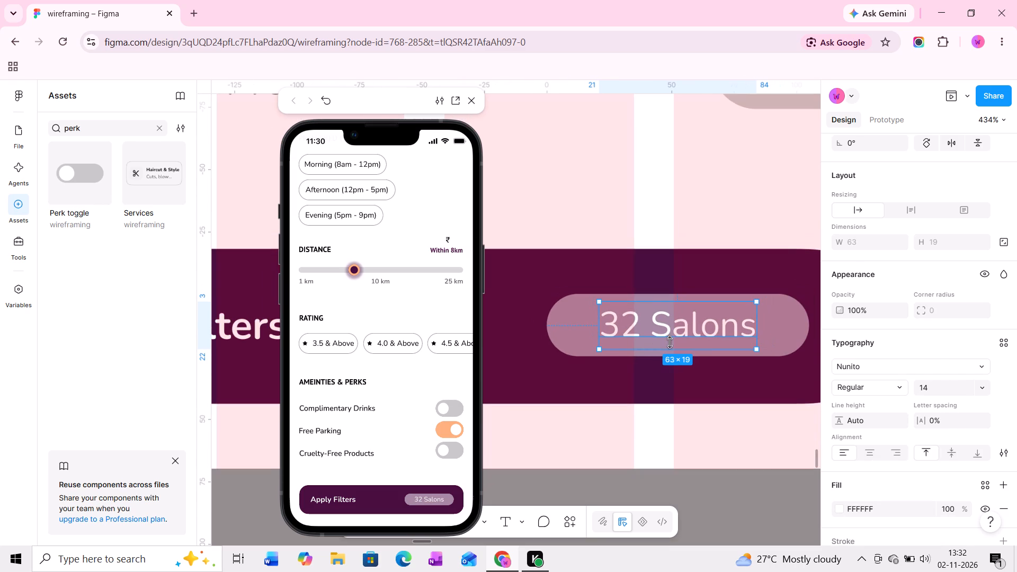
middle_click_drag(670, 342, 658, 354)
scroll(658, 354, "down", 7, "ctrl")
middle_click_drag(649, 402, 648, 352)
scroll(648, 352, "down", 3, "ctrl")
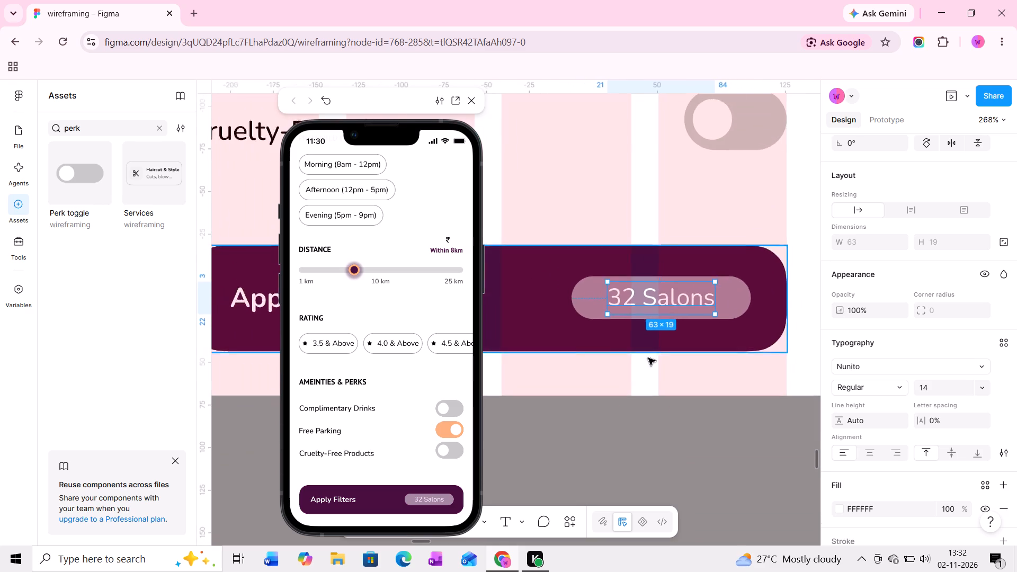
scroll(648, 358, "down", 4, "ctrl")
left_click(657, 415)
scroll(656, 416, "down", 7, "ctrl")
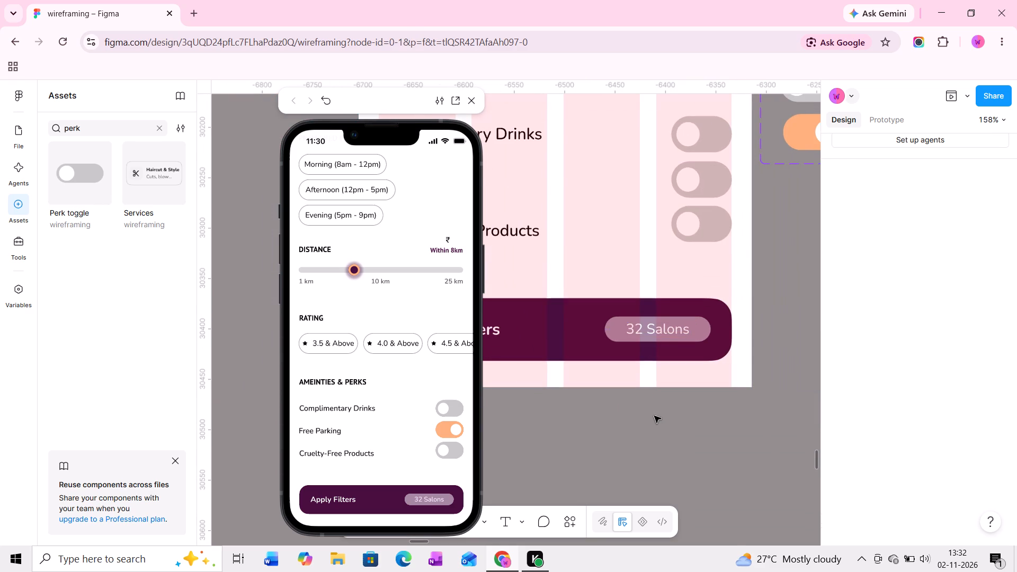
scroll(654, 416, "down", 2, "ctrl")
middle_click_drag(646, 421, 673, 422)
scroll(673, 422, "down", 9, "ctrl")
middle_click_drag(688, 412, 674, 419)
scroll(673, 419, "down", 4, "ctrl")
middle_click_drag(648, 335, 637, 425)
middle_click_drag(640, 365, 628, 428)
middle_click_drag(611, 309, 611, 394)
middle_click_drag(657, 414, 651, 348)
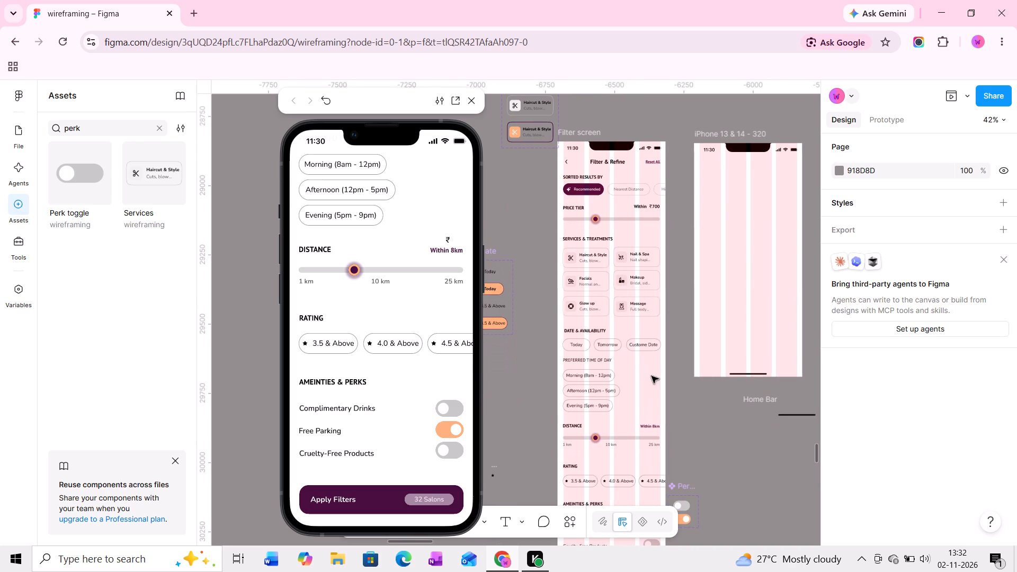
middle_click_drag(653, 385, 661, 413)
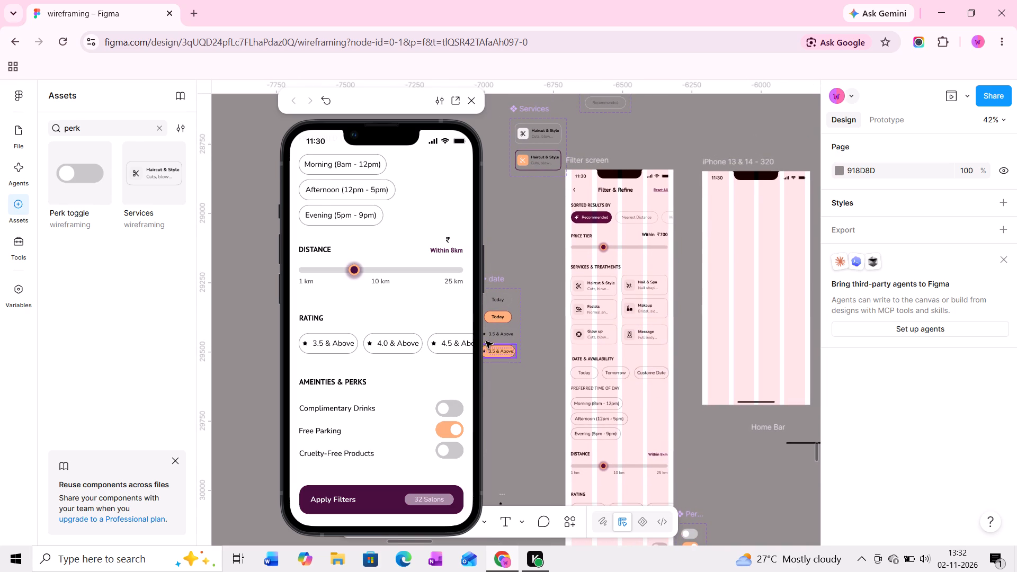
scroll(434, 336, "up", 3)
scroll(434, 336, "down", 2)
scroll(434, 336, "up", 4)
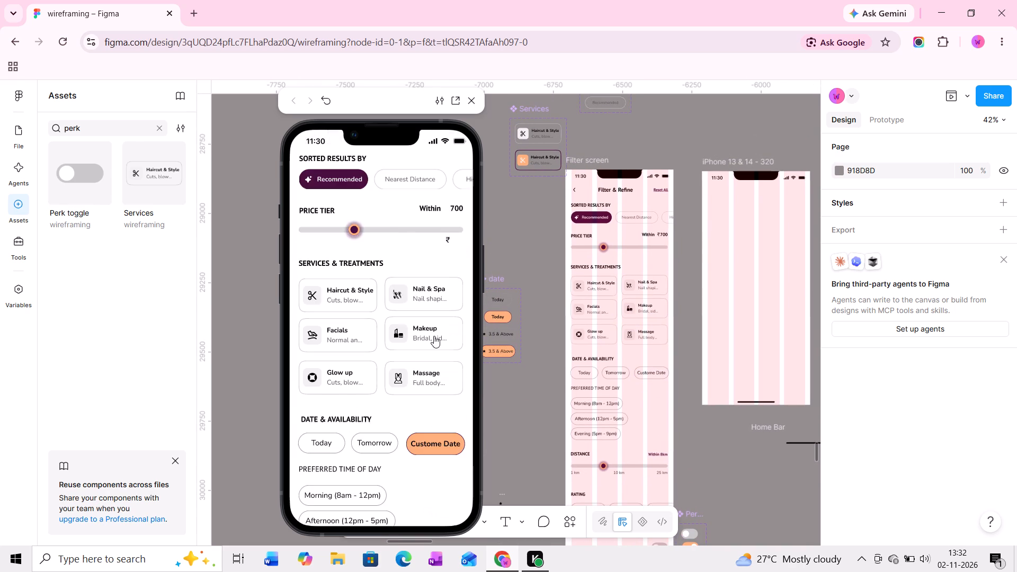
scroll(434, 336, "up", 1)
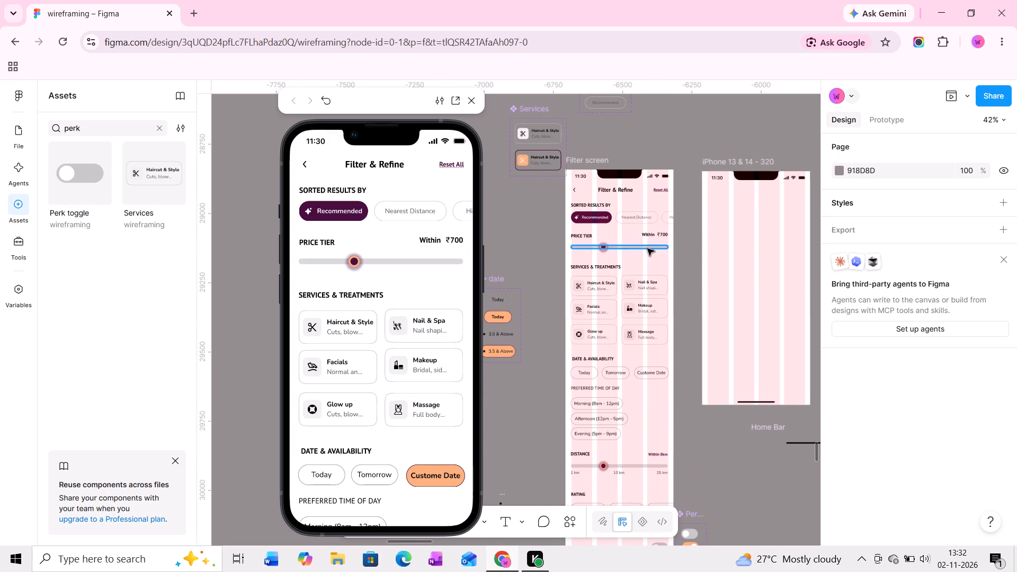
Examine the rupee icon's scroll behavior in the prototype settings and in the scrolling preview.
scroll(654, 236, "up", 13, "ctrl")
scroll(659, 232, "up", 17, "ctrl")
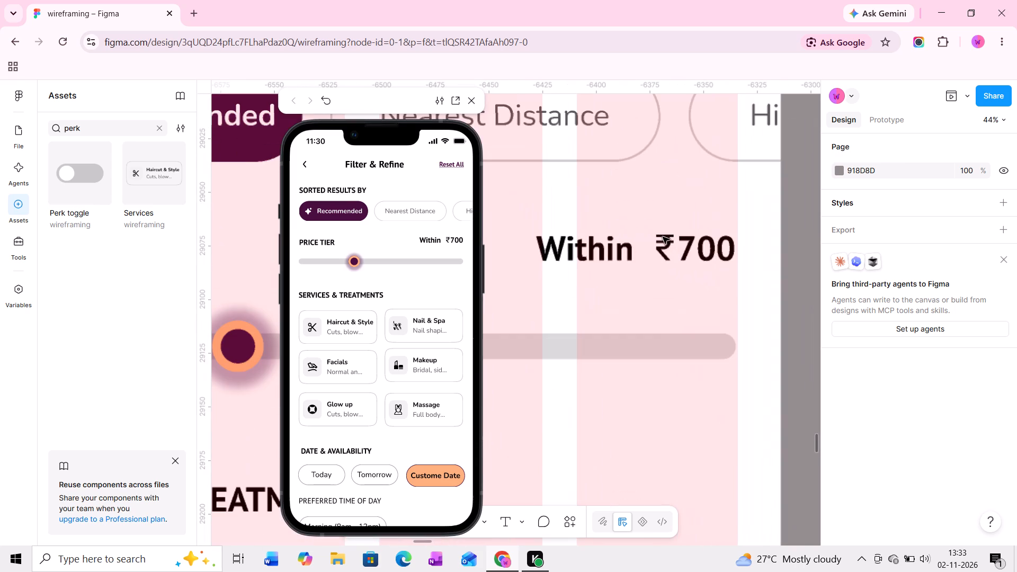
left_click(662, 242)
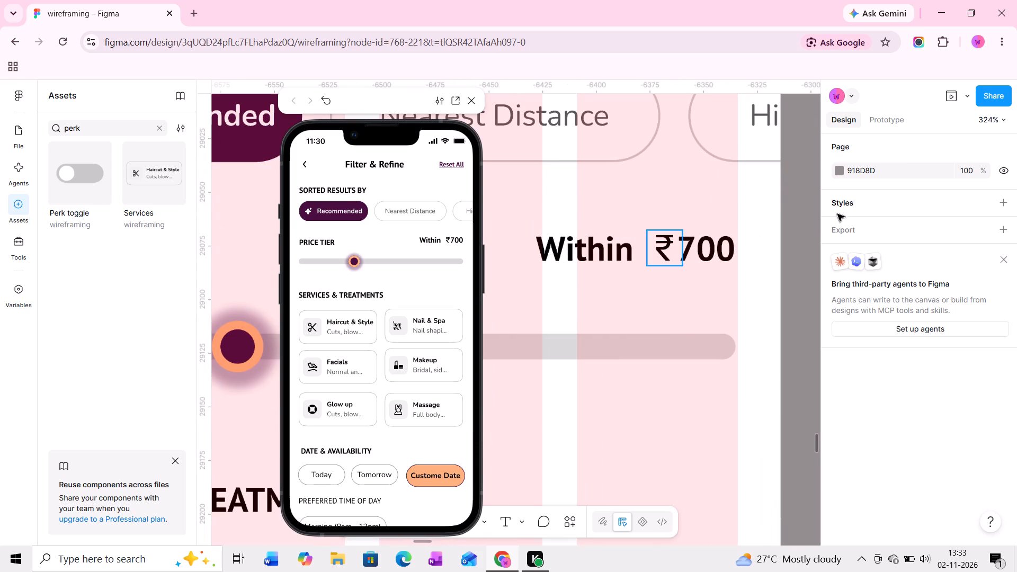
left_click(885, 120)
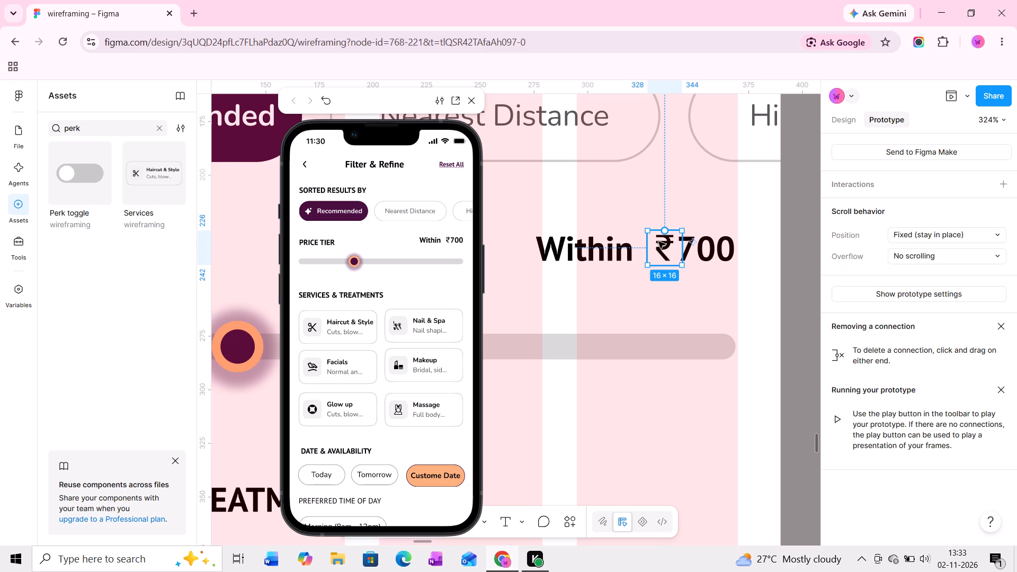
scroll(282, 319, "down", 4)
scroll(359, 312, "down", 2)
scroll(362, 311, "up", 2)
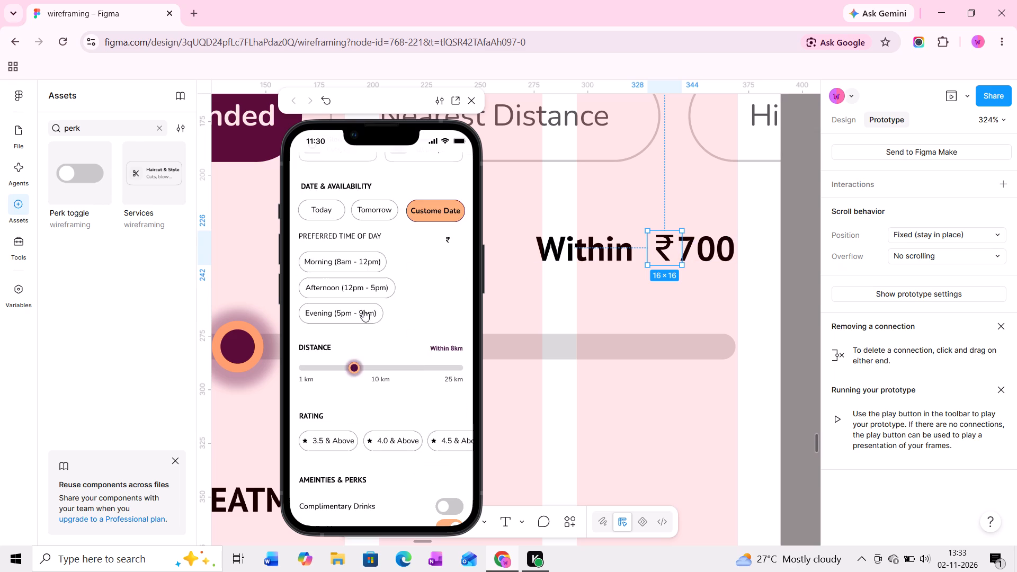
scroll(363, 310, "up", 8)
Move the rupee icon out of the Filter screen and back in before 700 at X 328, Y 226, and check its scrolling in the preview.
left_click_drag(664, 247, 790, 249)
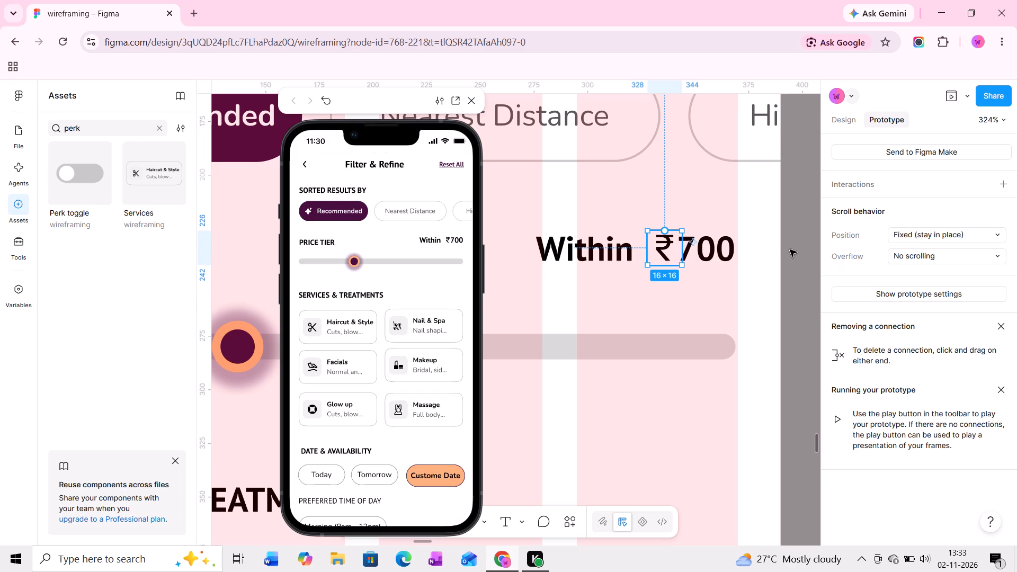
left_click_drag(790, 249, 797, 249)
left_click(850, 119)
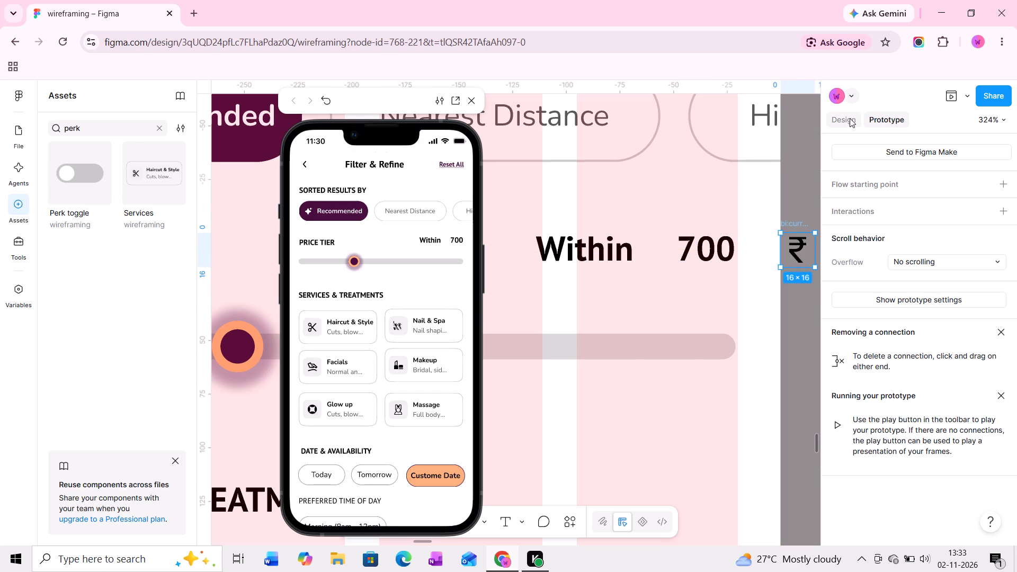
left_click_drag(796, 243, 668, 244)
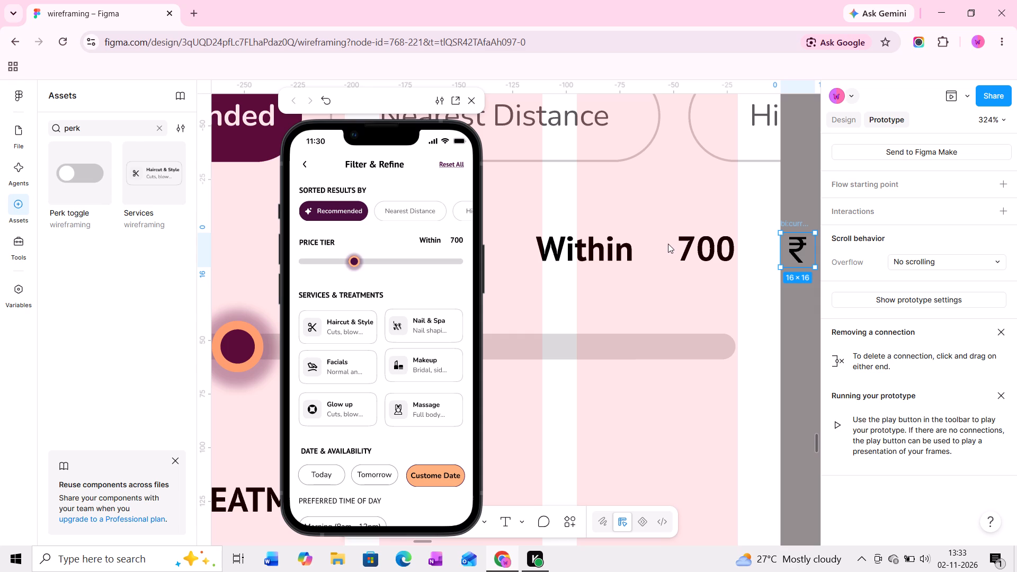
left_click_drag(668, 244, 667, 244)
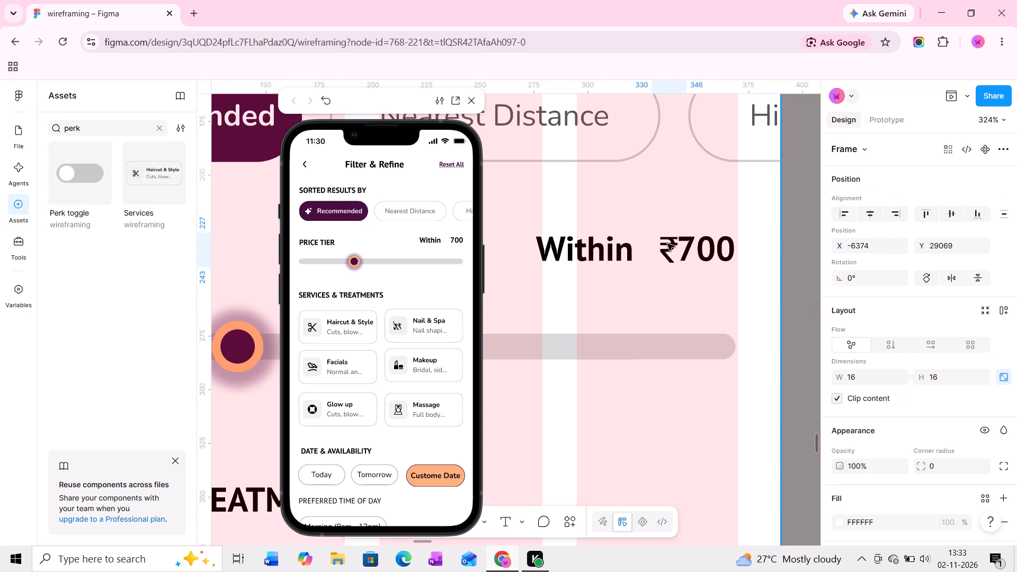
left_click_drag(667, 244, 655, 237)
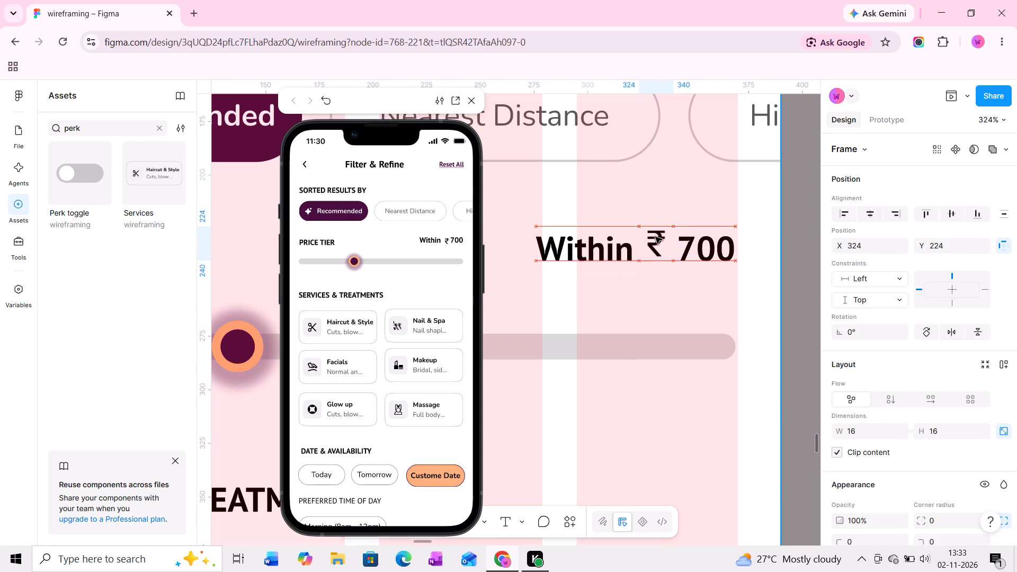
left_click_drag(655, 237, 663, 241)
scroll(448, 287, "down", 5)
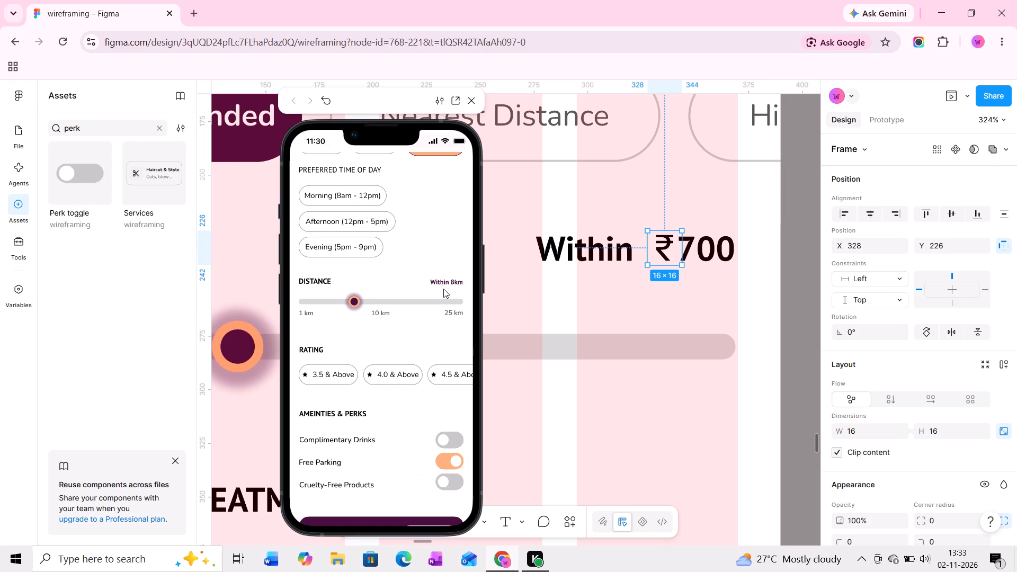
scroll(443, 289, "down", 8)
scroll(412, 323, "up", 7)
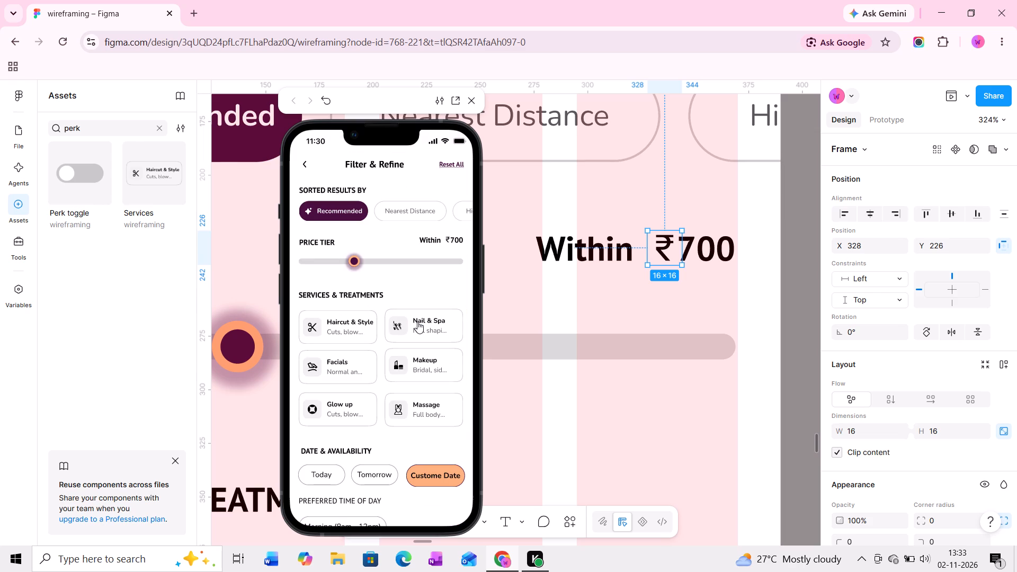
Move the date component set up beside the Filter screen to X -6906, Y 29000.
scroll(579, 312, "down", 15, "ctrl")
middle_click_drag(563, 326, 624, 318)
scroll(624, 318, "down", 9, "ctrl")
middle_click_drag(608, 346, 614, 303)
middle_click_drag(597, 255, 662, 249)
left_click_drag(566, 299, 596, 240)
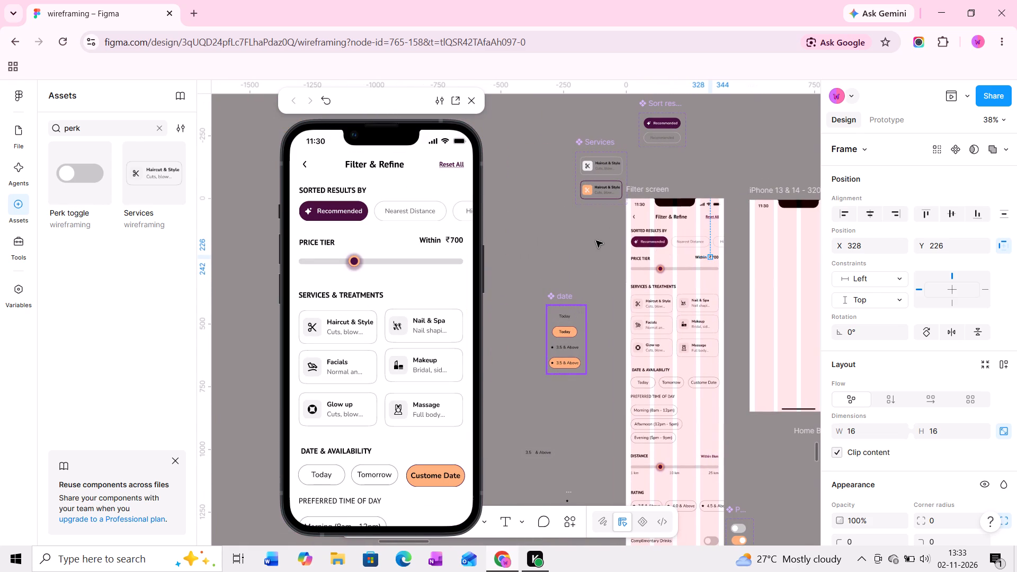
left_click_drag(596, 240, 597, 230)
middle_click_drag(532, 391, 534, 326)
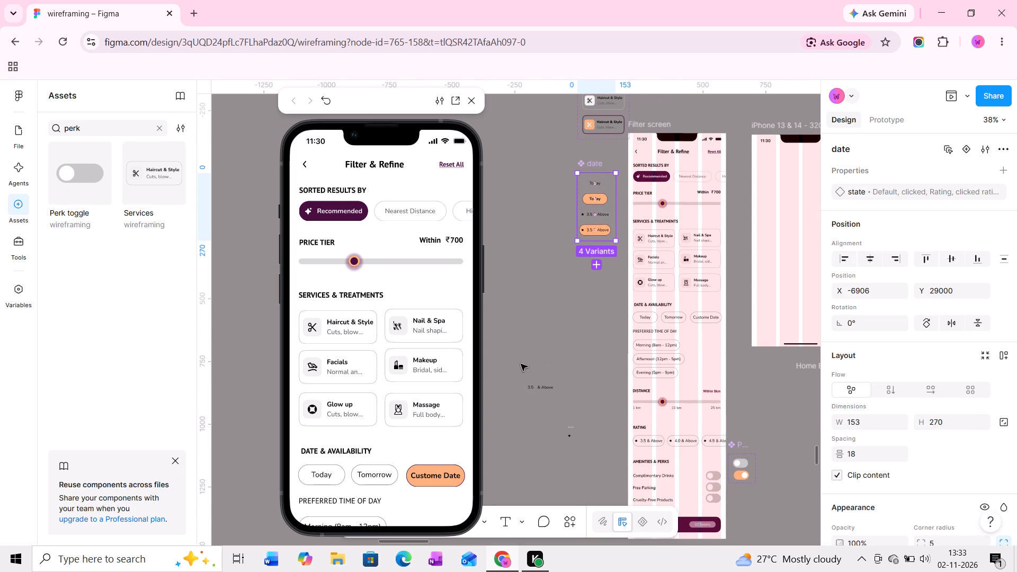
Delete the stray "3.5 & Above" text and the leftover bits beside the Filter screen.
left_click_drag(521, 364, 597, 444)
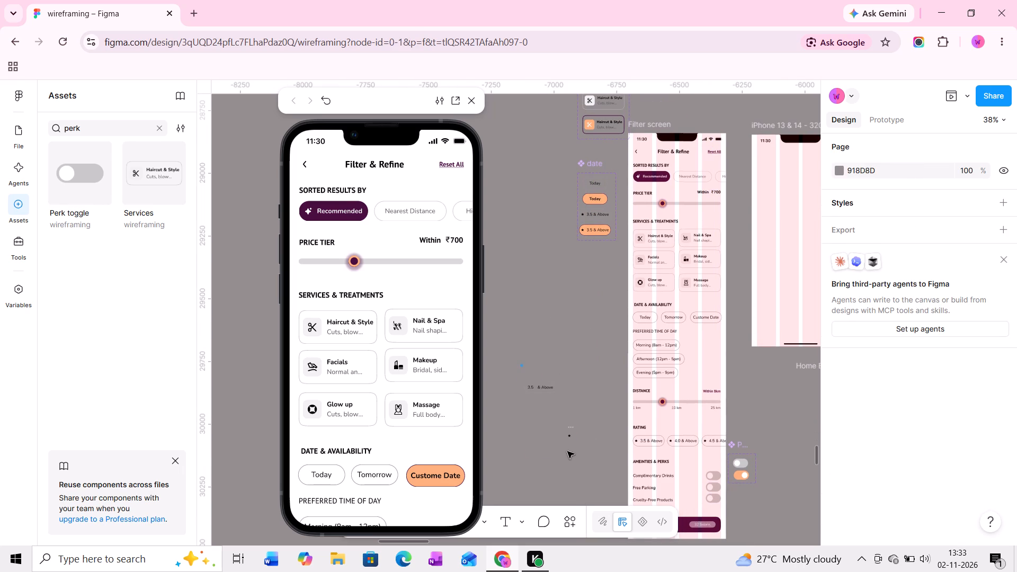
key("Delete")
Move the Services component set above the Filter screen, level with the sort component set, at about X -6960, Y 28501.
middle_click_drag(597, 357, 584, 386)
middle_click_drag(622, 364, 602, 362)
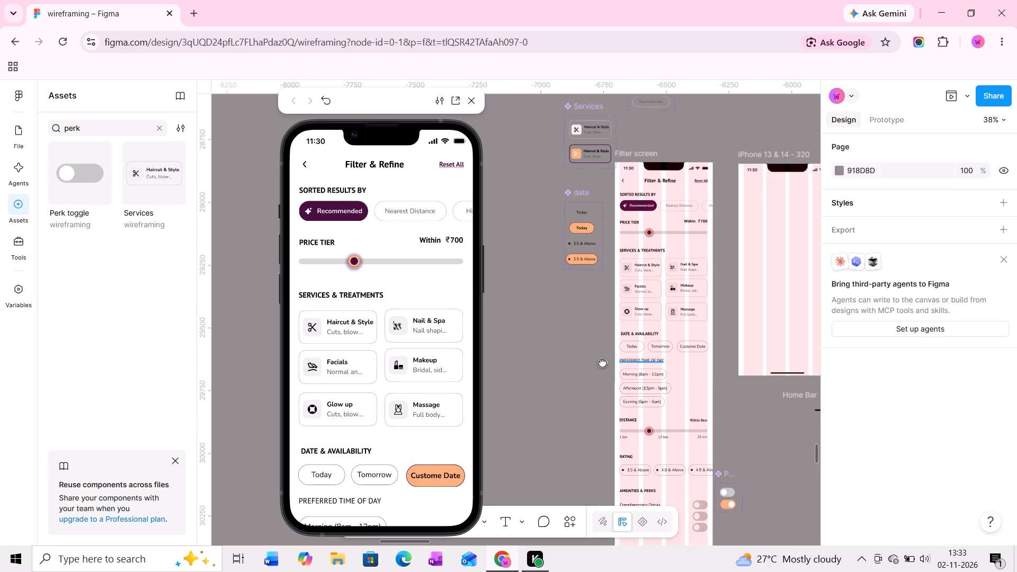
middle_click_drag(597, 181, 599, 210)
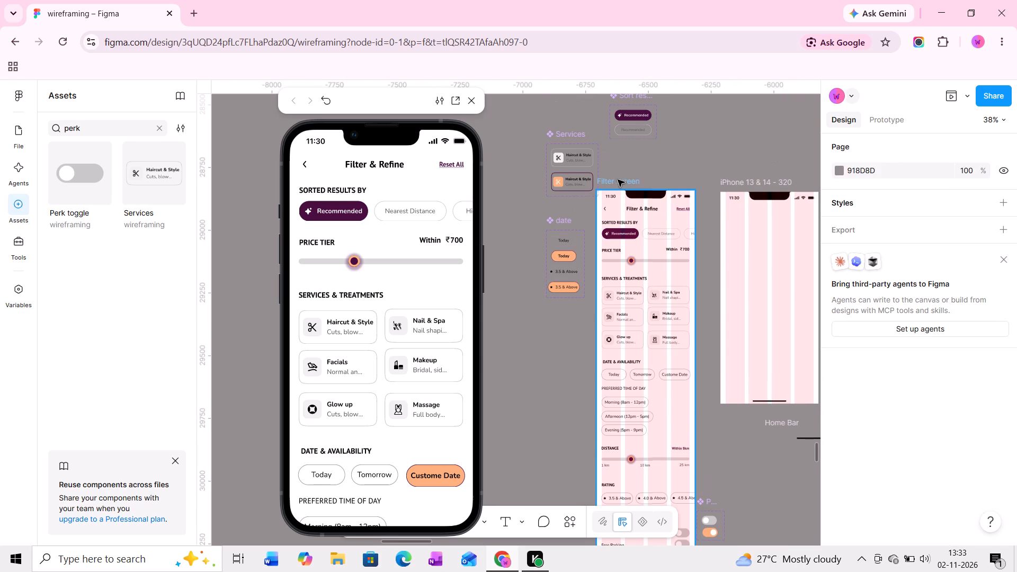
scroll(622, 190, "down", 1, "ctrl")
middle_click_drag(621, 195, 625, 233)
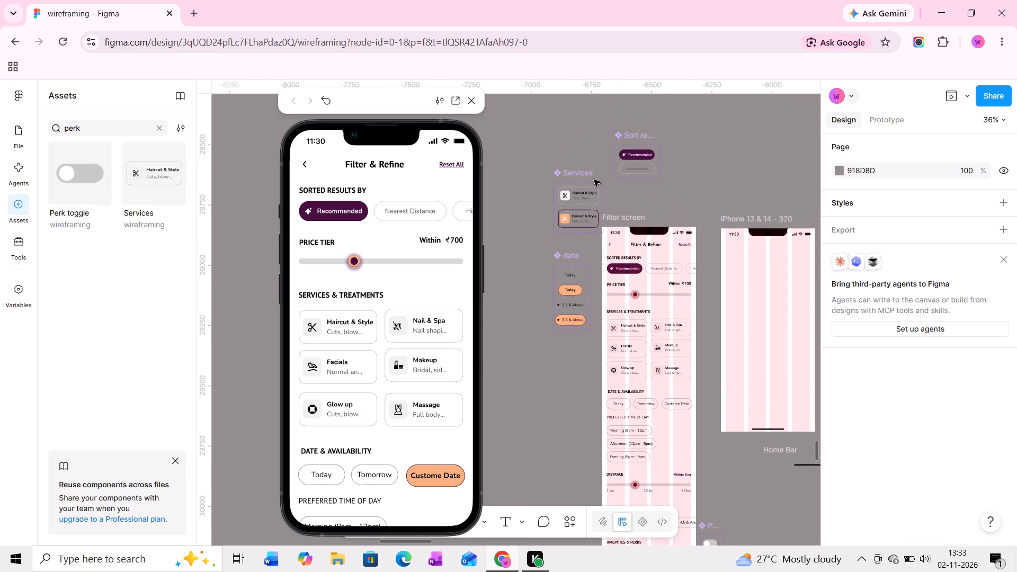
left_click_drag(585, 175, 574, 137)
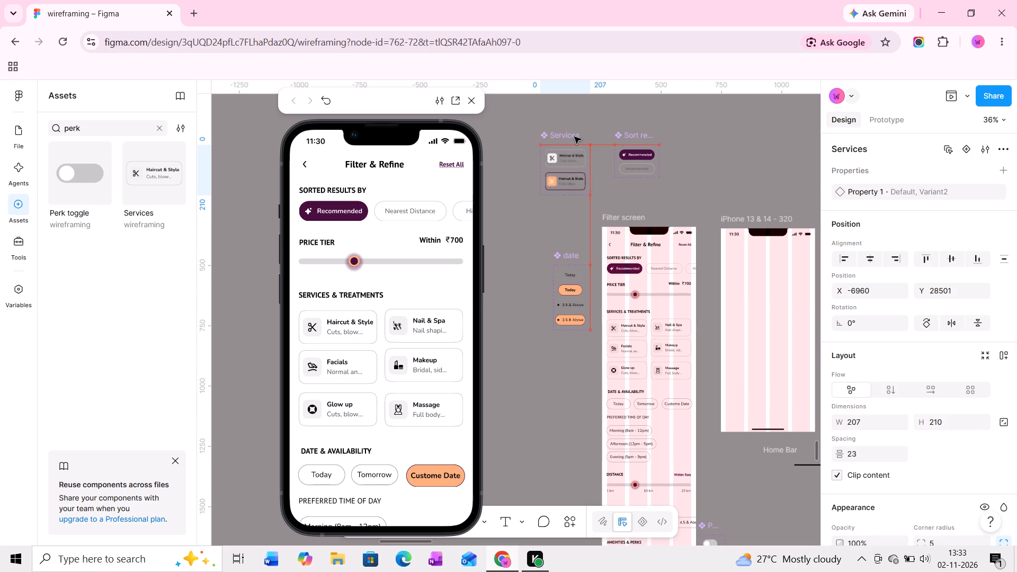
left_click_drag(574, 137, 574, 136)
Extend the component row above the screens with the date set at X -6404, Y 28501 and the Perk toggle set at X -6211, Y 28519.
left_click_drag(556, 253, 677, 149)
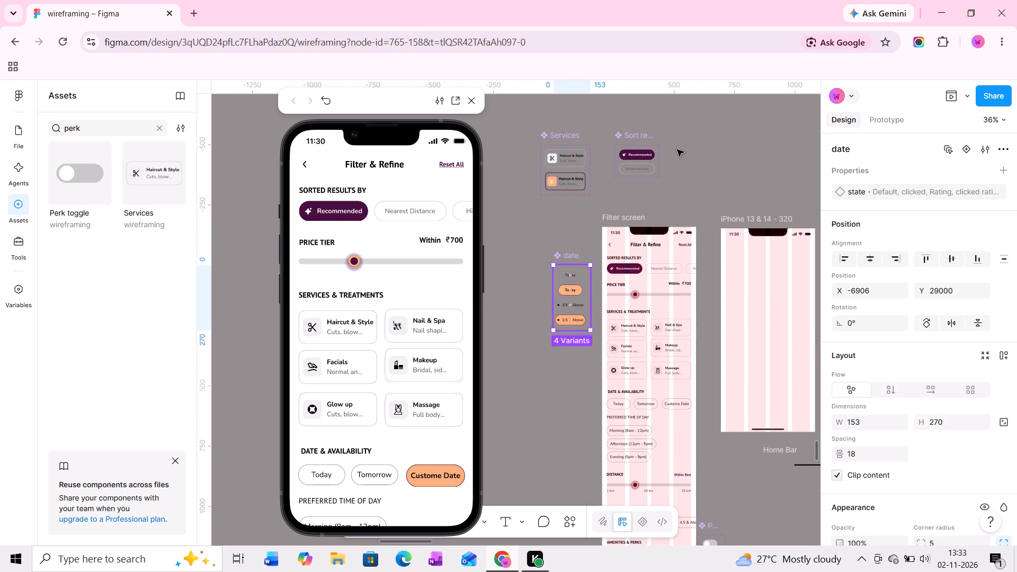
left_click_drag(677, 149, 679, 131)
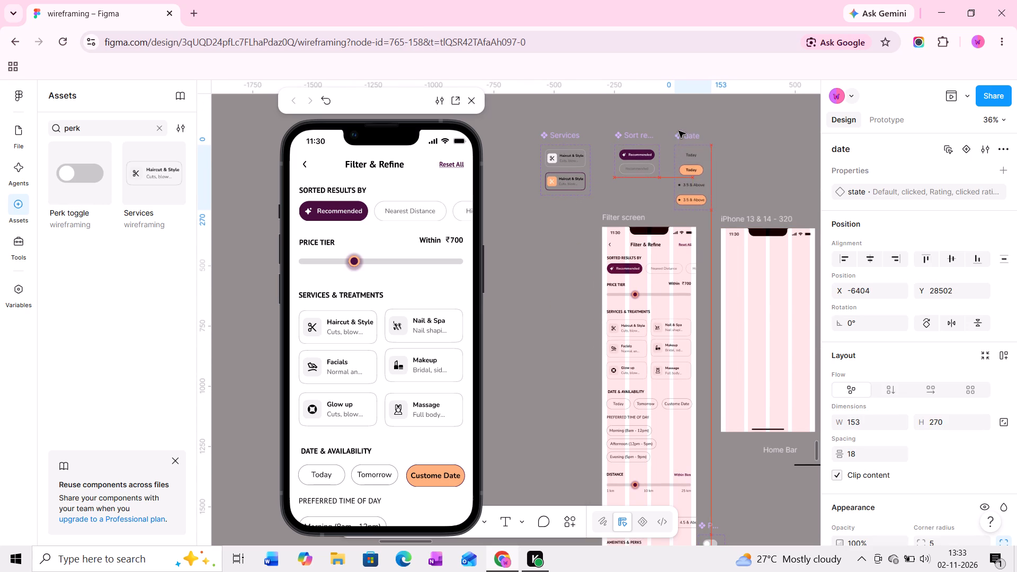
left_click_drag(679, 131, 678, 130)
middle_click_drag(674, 216, 596, 175)
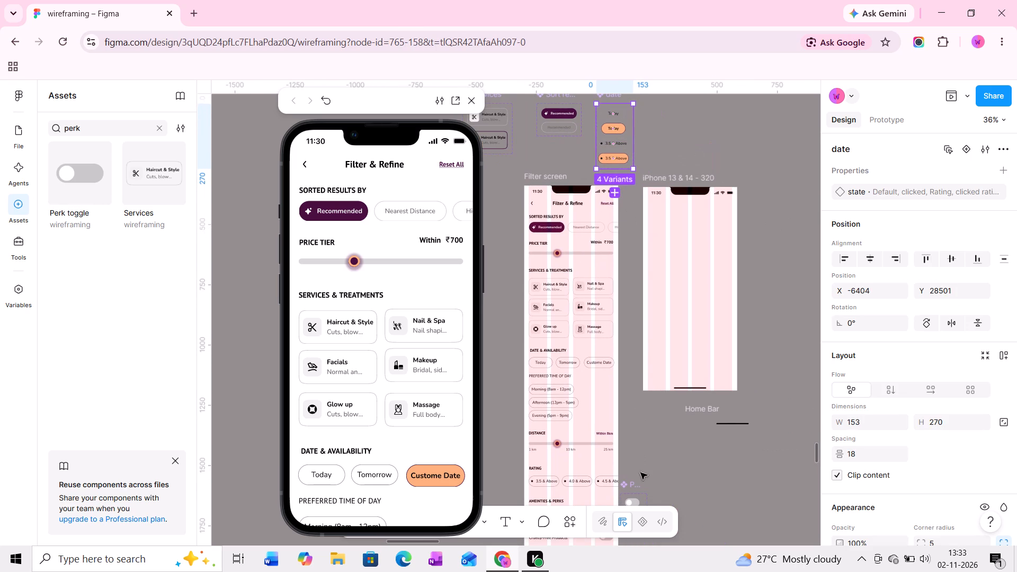
left_click_drag(633, 481, 663, 99)
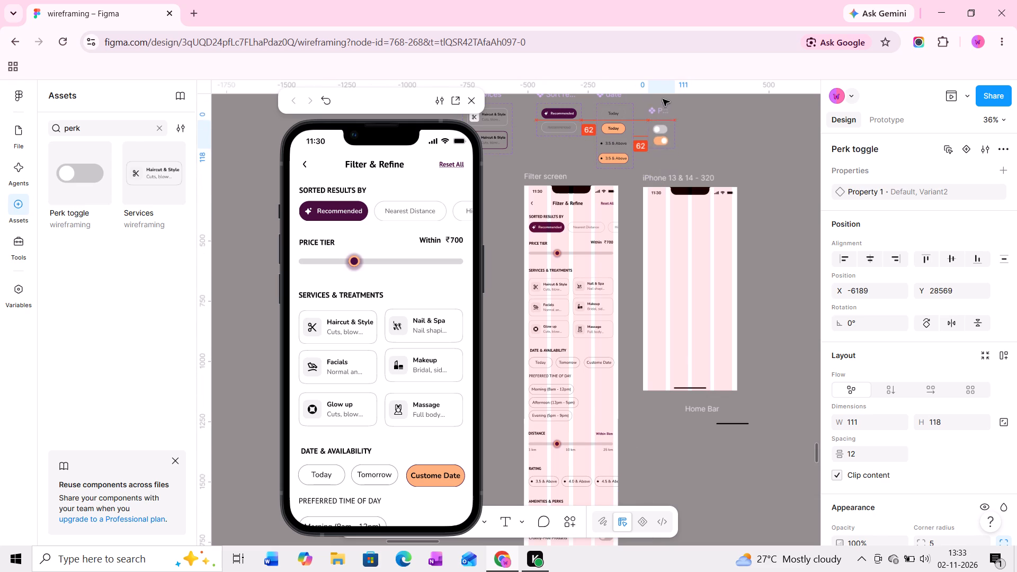
left_click_drag(663, 99, 658, 96)
Copy the Filter screen together with the Services, sort, date and Perk toggle component sets.
middle_click_drag(641, 136, 678, 152)
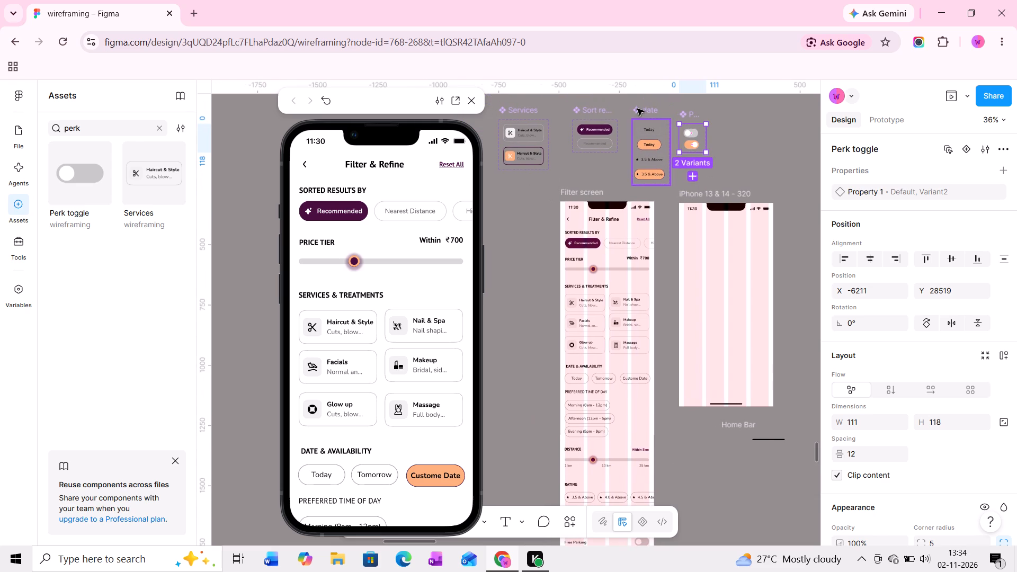
left_click(638, 109, "shift")
left_click(582, 109, "shift")
left_click(525, 109, "shift")
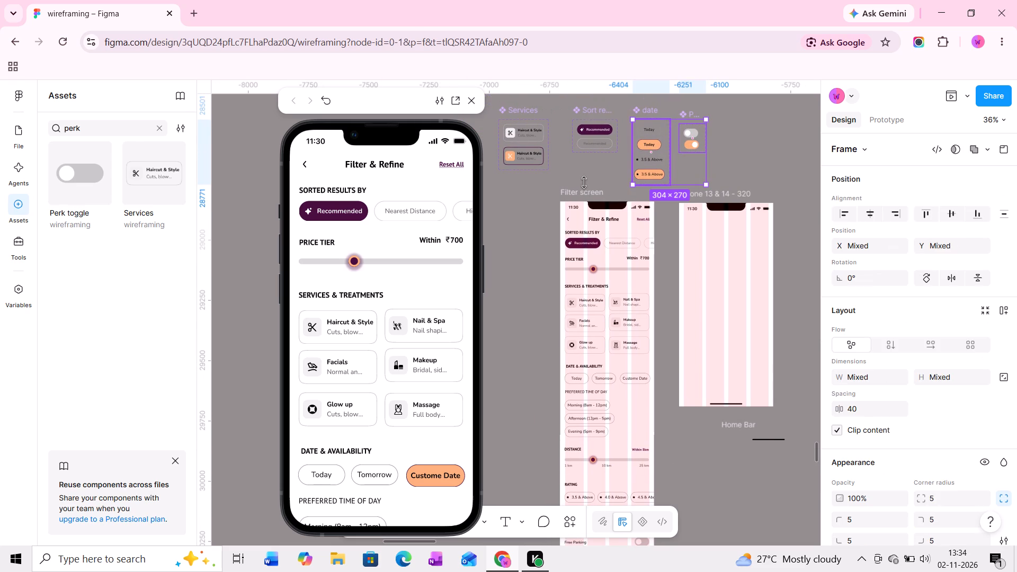
left_click(583, 189, "shift")
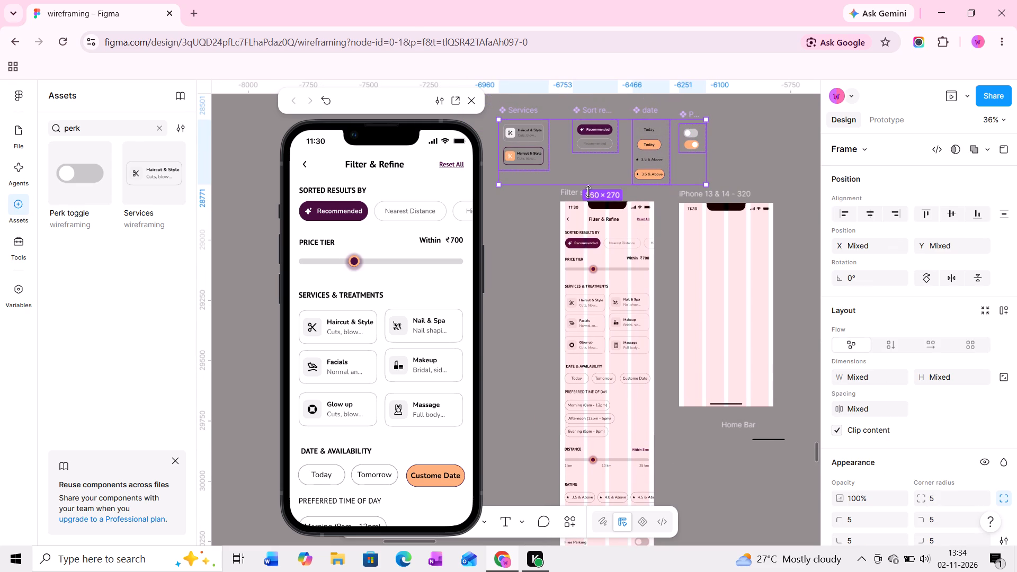
left_click(570, 192, "shift")
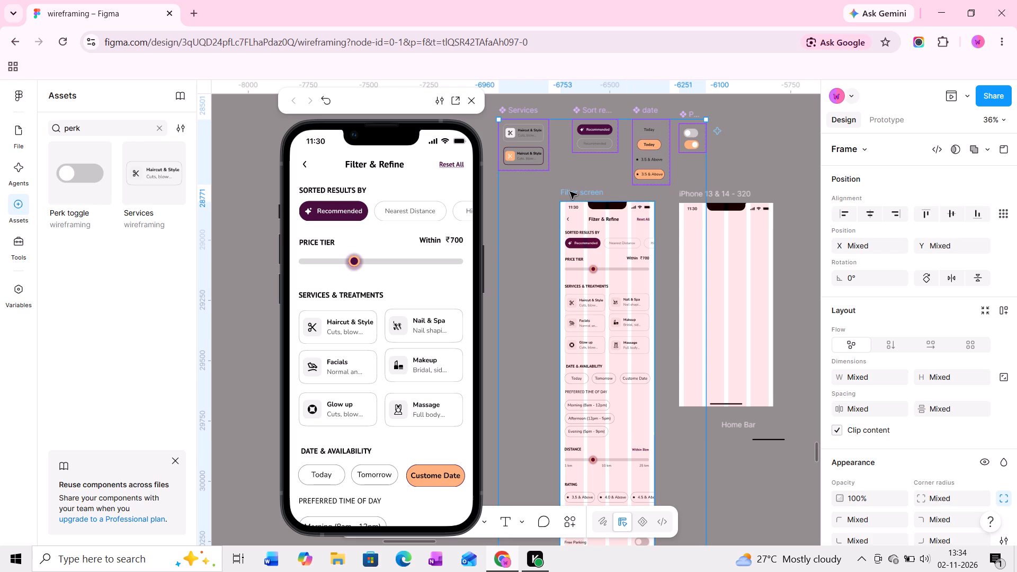
scroll(569, 195, "down", 3, "ctrl")
middle_click_drag(575, 198, 579, 210)
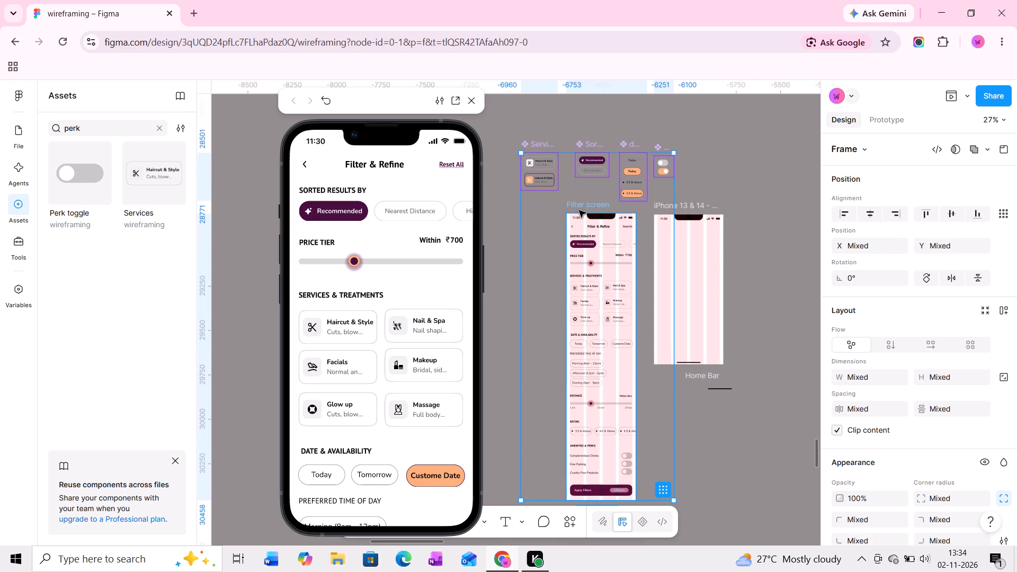
key("ctrl+c")
key("ctrl+c")
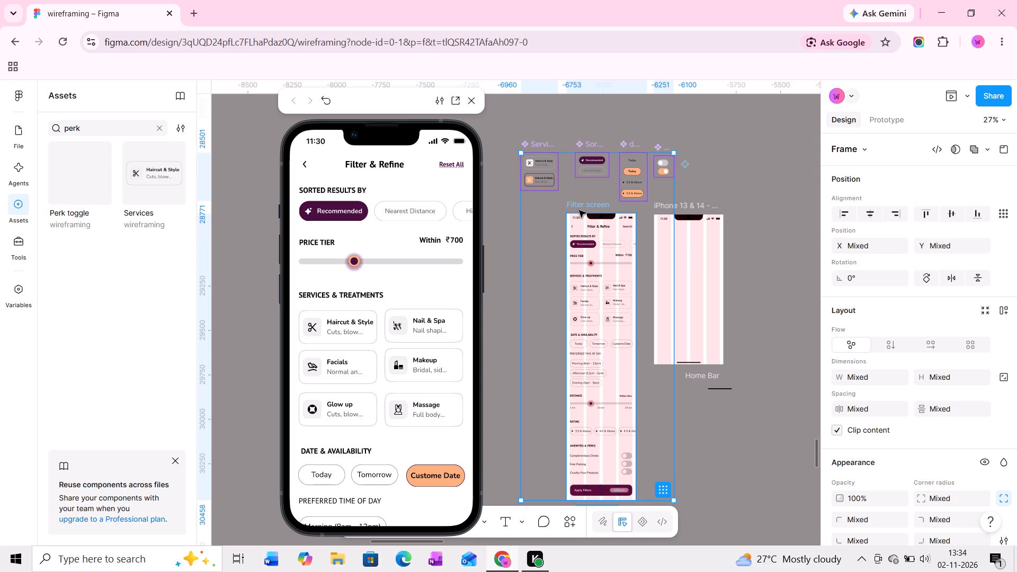
left_click(727, 175)
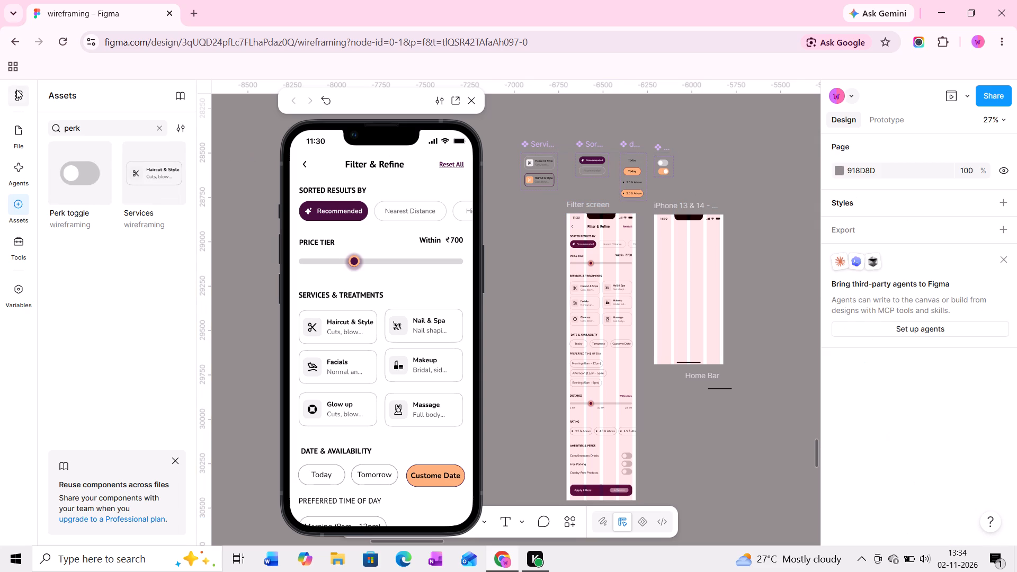
Return to the recent files and open the Cafe website project file.
left_click(16, 90)
left_click(50, 120)
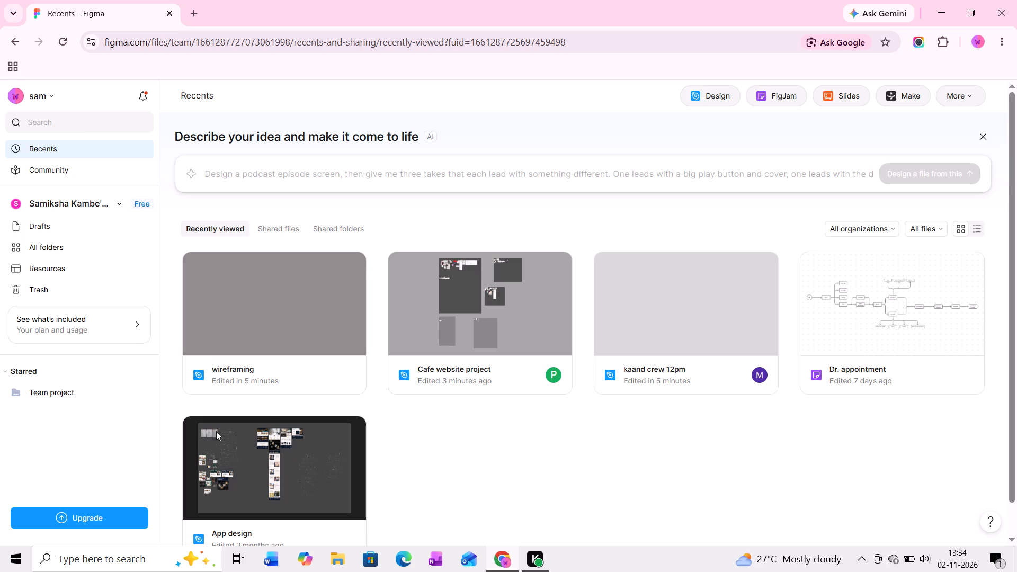
double_click(448, 379)
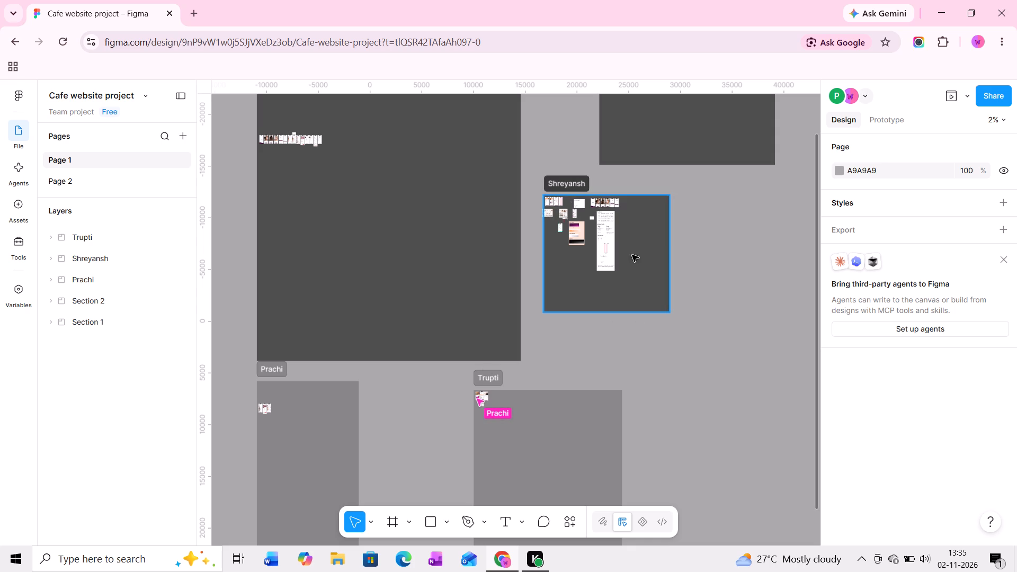
Delete the old Filter screen, the iPhone 13 & 14 - 320 frame, and the Services and Sort result by sets from Section 2, keeping the Iconography frame.
middle_click_drag(634, 237, 571, 372)
middle_click_drag(584, 334, 571, 358)
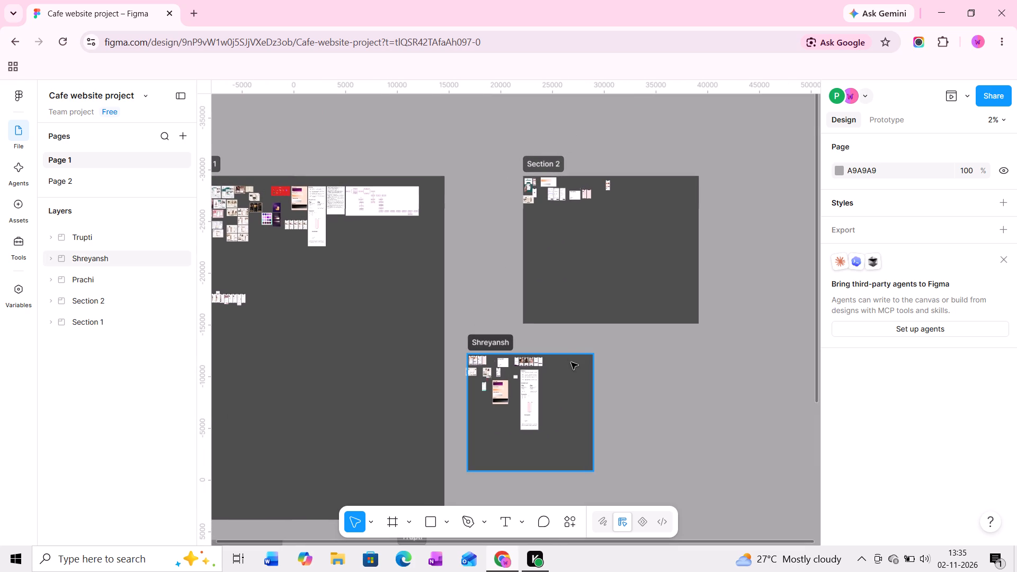
scroll(586, 194, "up", 5, "ctrl")
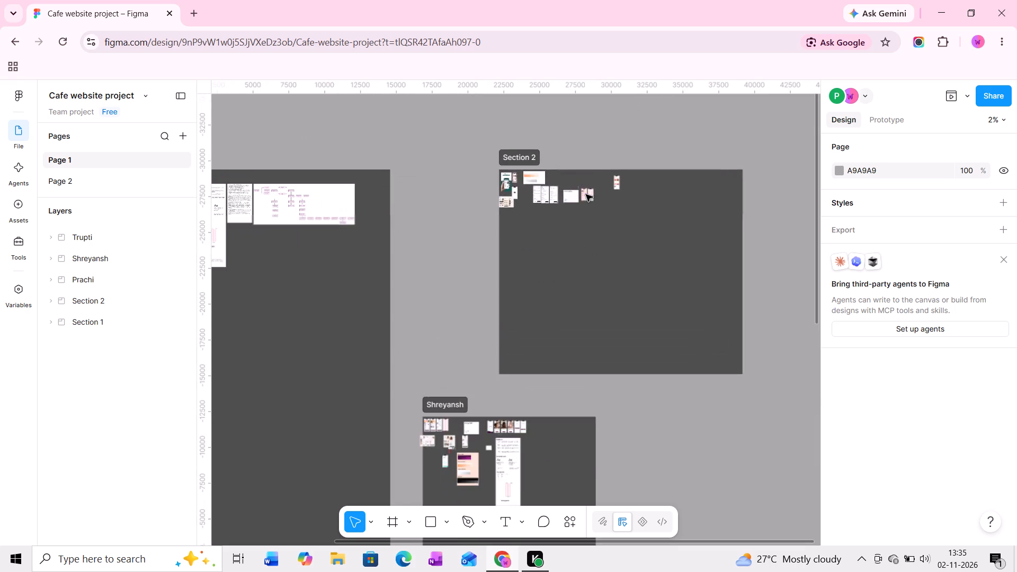
scroll(586, 194, "up", 20, "ctrl")
scroll(586, 194, "up", 16, "ctrl")
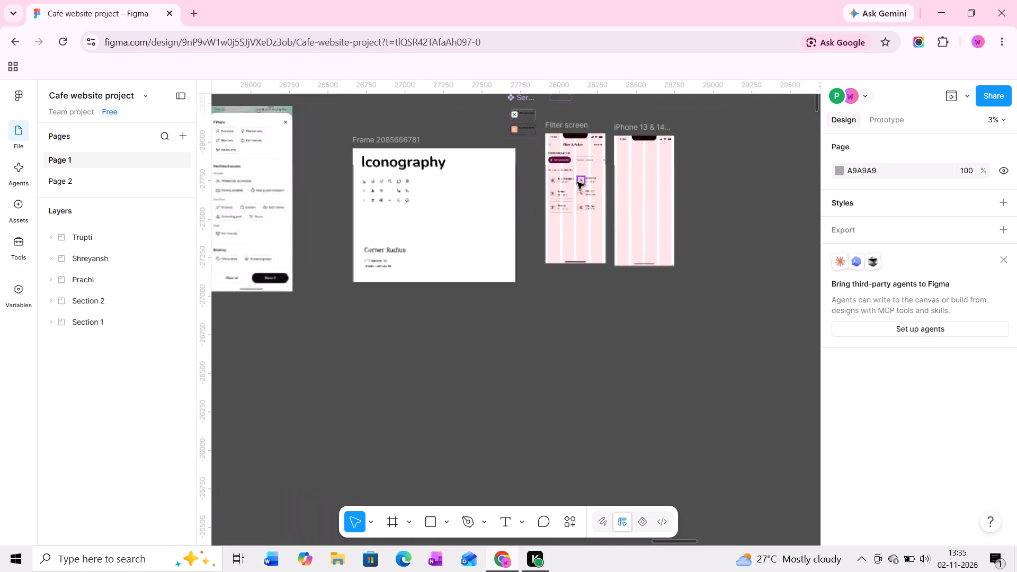
middle_click_drag(576, 182, 449, 275)
left_click_drag(362, 138, 599, 359)
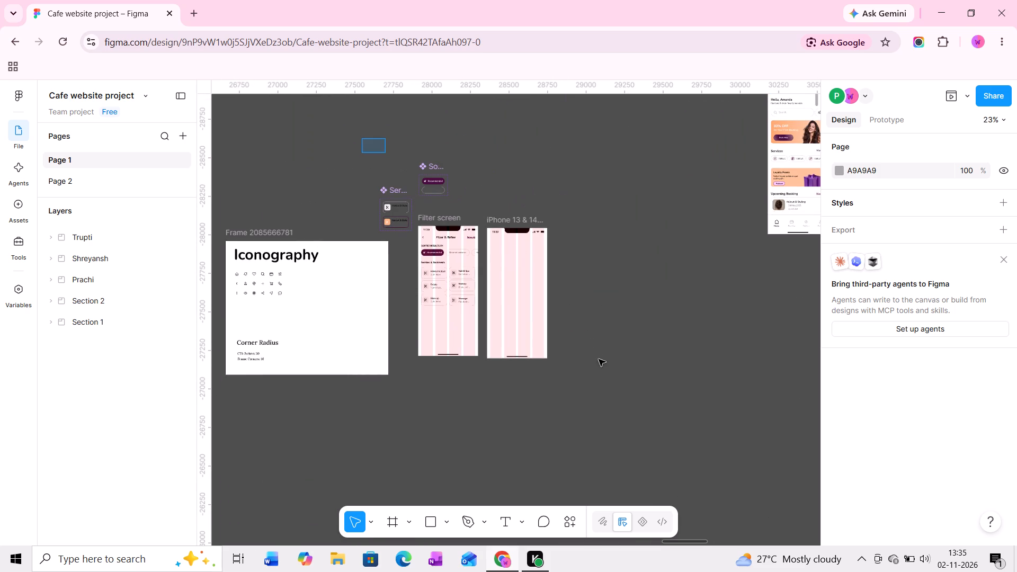
left_click_drag(599, 359, 601, 365)
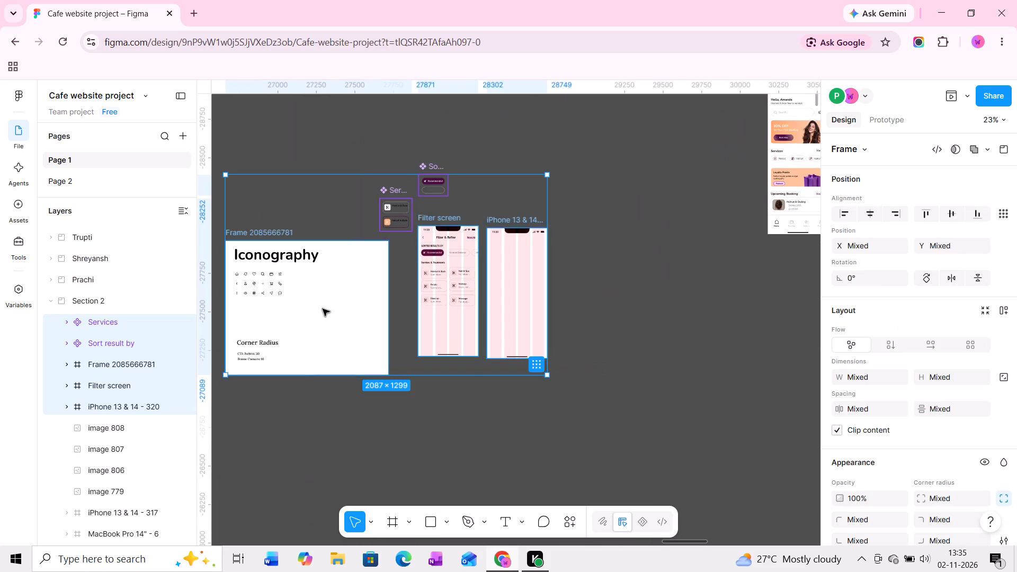
left_click(323, 309, "shift")
key("Delete")
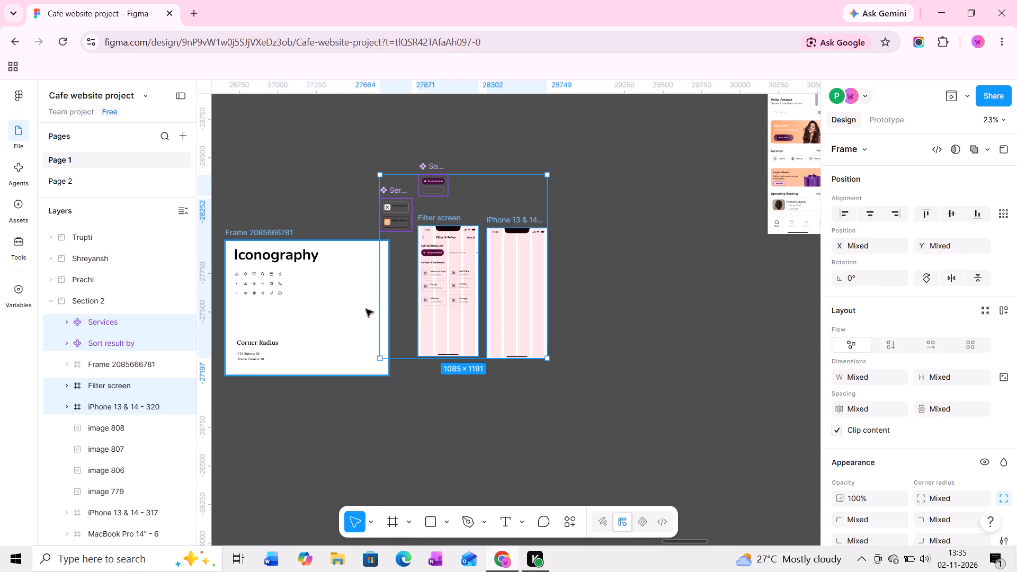
Paste the copied Filter screen and its four component sets into Section 2, between the Iconography frame and the home screen.
scroll(477, 275, "down", 2, "ctrl")
middle_click_drag(536, 263, 462, 283)
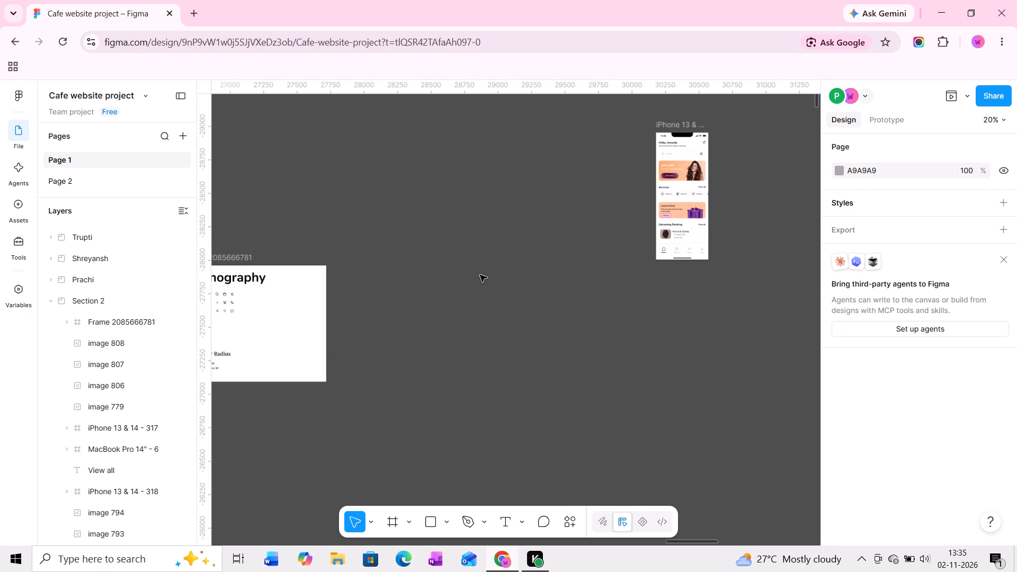
left_click(480, 275)
key("ctrl+v")
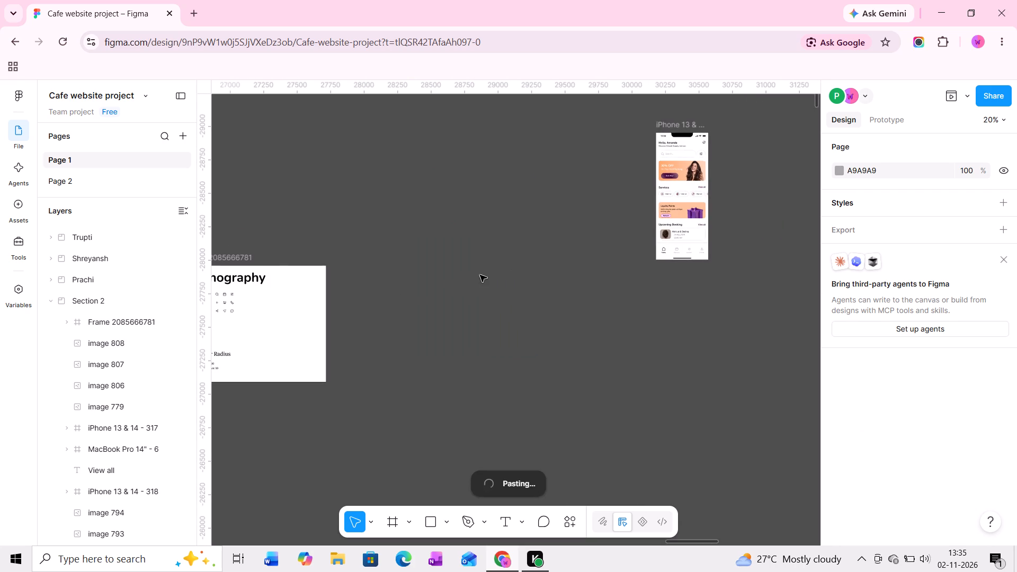
left_click(605, 279)
Look over the Shreyansh section, and follow the collaborator's view to examine the salon detail, customer review and single service screens in the Trupti section.
scroll(584, 300, "down", 4, "ctrl")
middle_click_drag(616, 372, 602, 322)
scroll(601, 321, "down", 5, "ctrl")
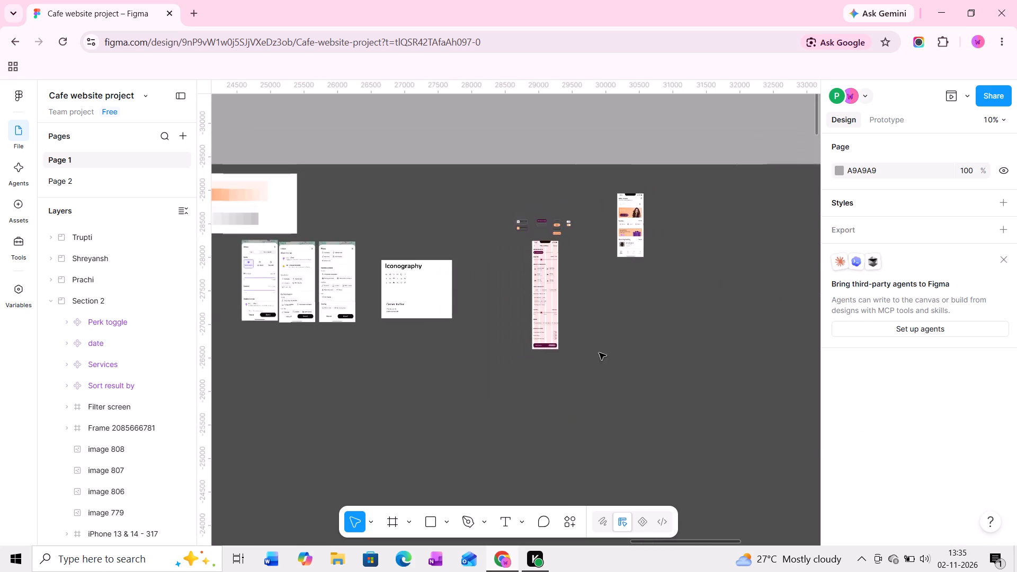
scroll(597, 359, "down", 5, "ctrl")
middle_click_drag(586, 431, 549, 228)
middle_click_drag(577, 400, 577, 218)
scroll(577, 350, "down", 8, "ctrl")
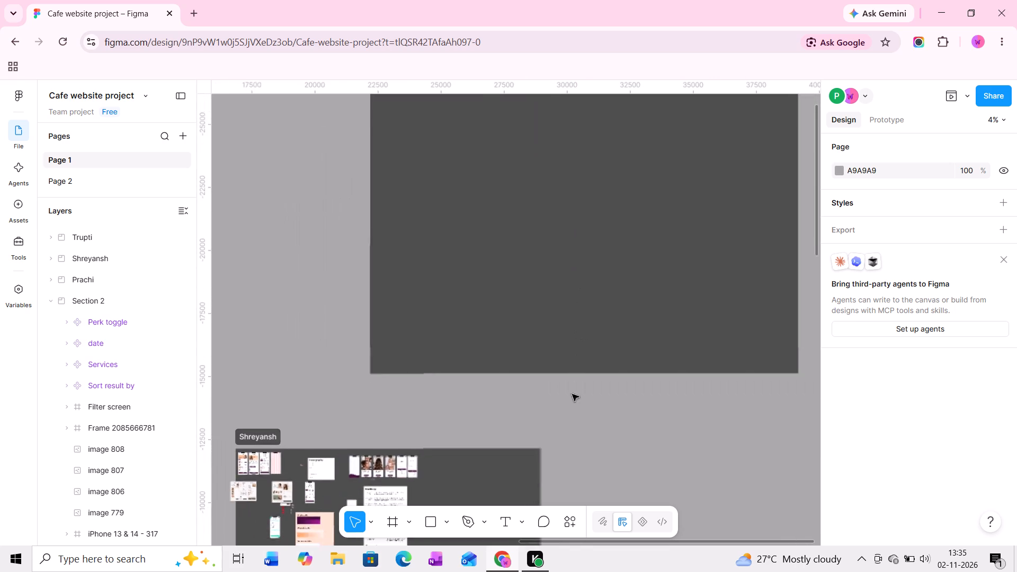
middle_click_drag(561, 432, 554, 237)
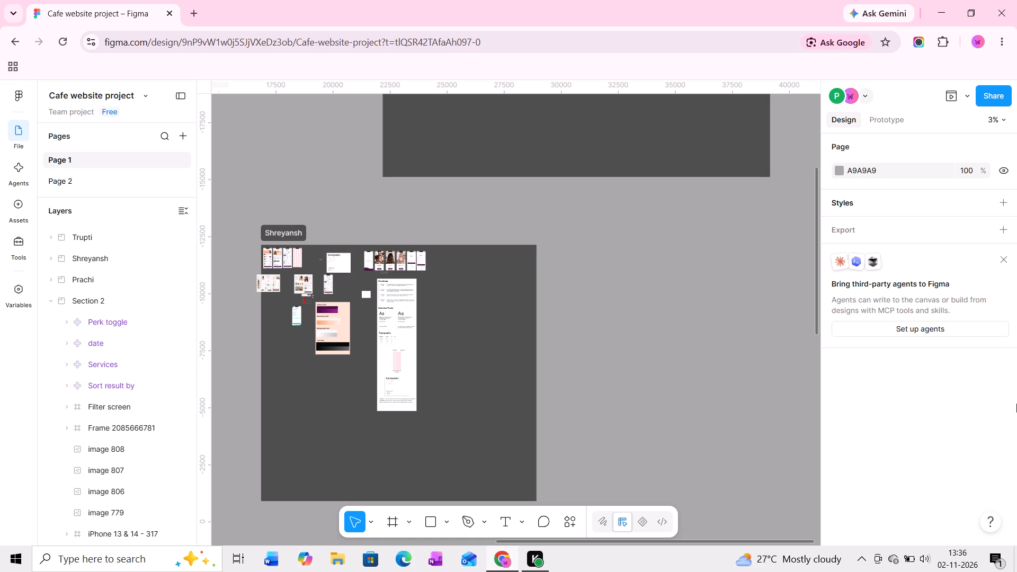
left_click(834, 88)
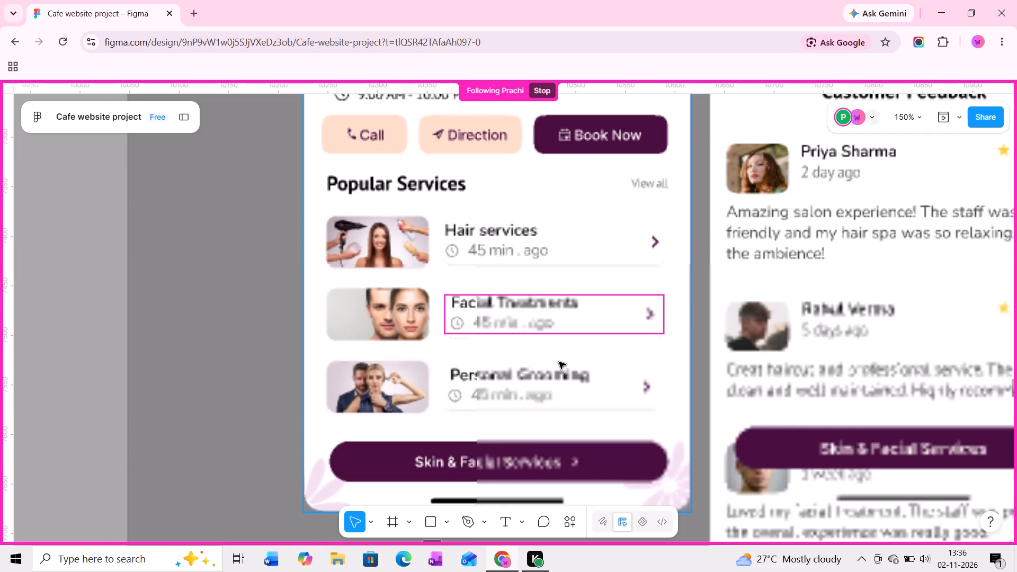
scroll(558, 356, "down", 3, "ctrl")
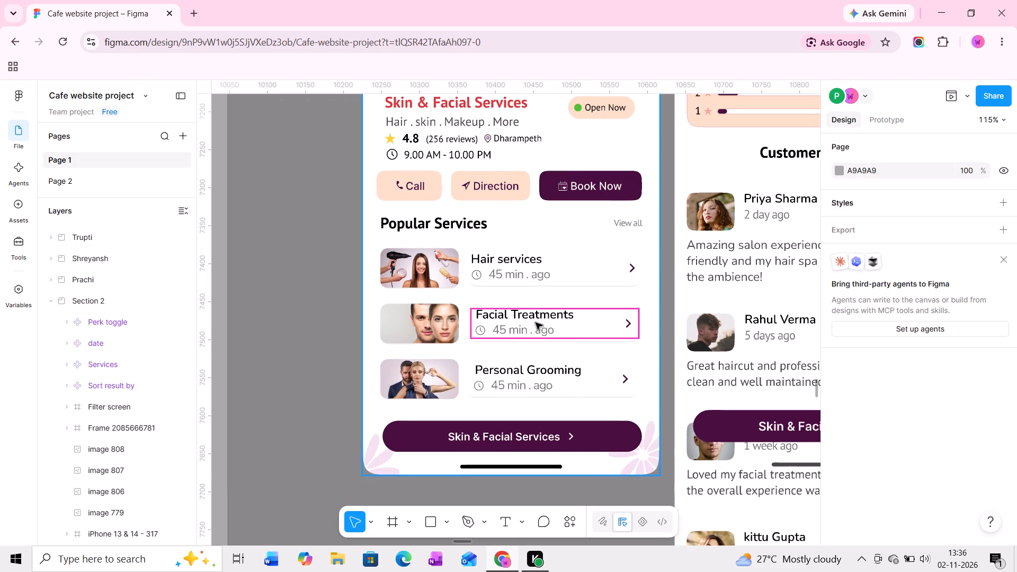
scroll(545, 328, "down", 10, "ctrl")
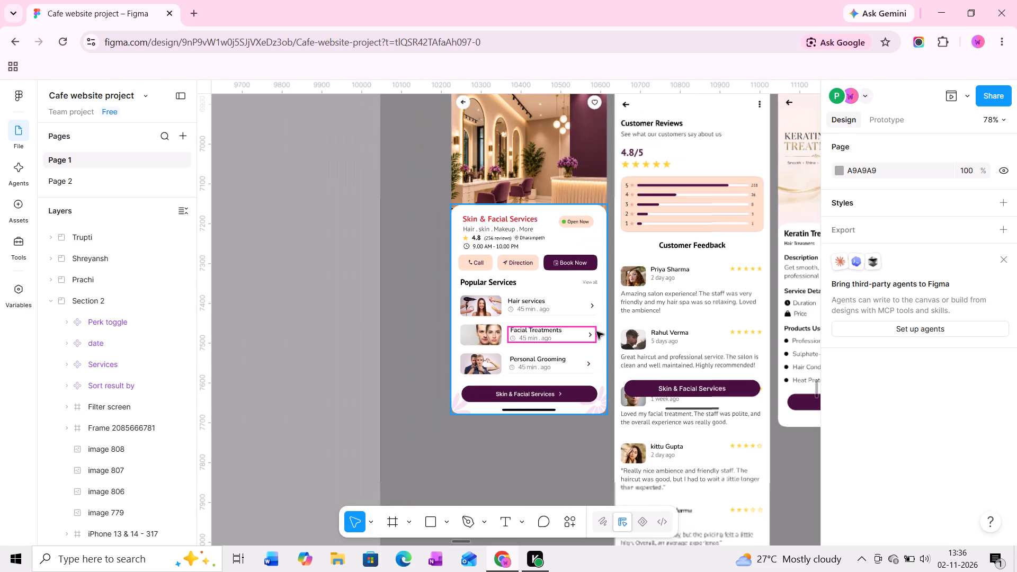
middle_click_drag(596, 332, 568, 351)
scroll(568, 351, "down", 9, "ctrl")
middle_click_drag(621, 318, 599, 323)
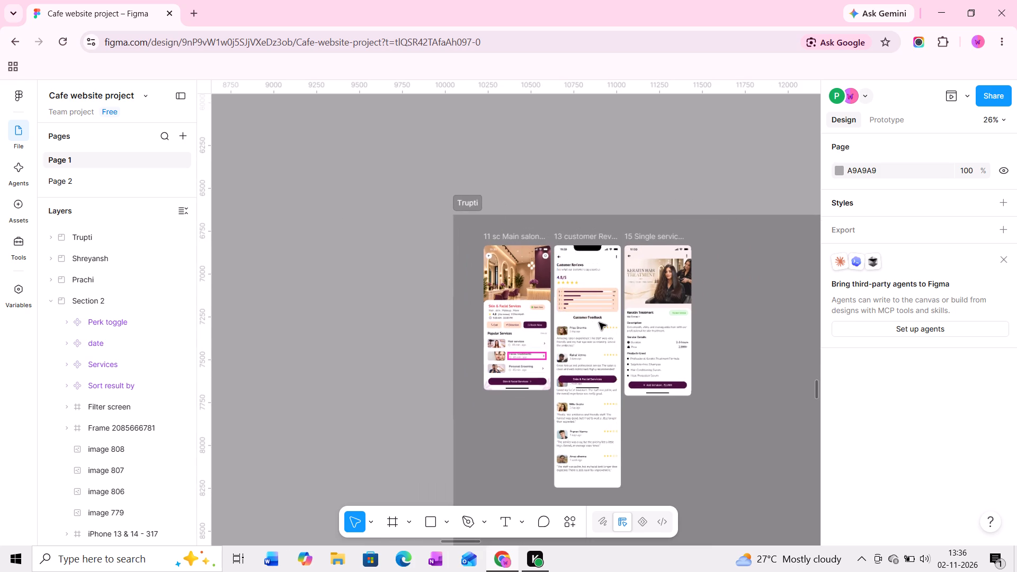
scroll(599, 323, "down", 8, "ctrl")
middle_click_drag(648, 315, 541, 327)
scroll(540, 327, "down", 5, "ctrl")
middle_click_drag(609, 350, 525, 363)
scroll(525, 363, "down", 11, "ctrl")
middle_click_drag(579, 347, 501, 382)
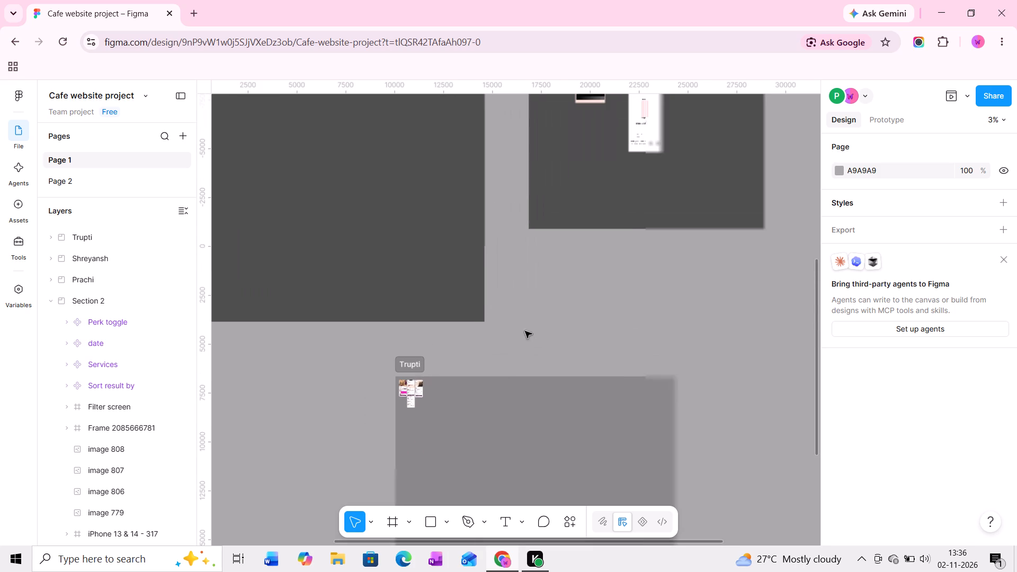
Hide the 4-column layout guide on the pasted Filter screen in Section 2.
middle_click_drag(519, 297, 468, 392)
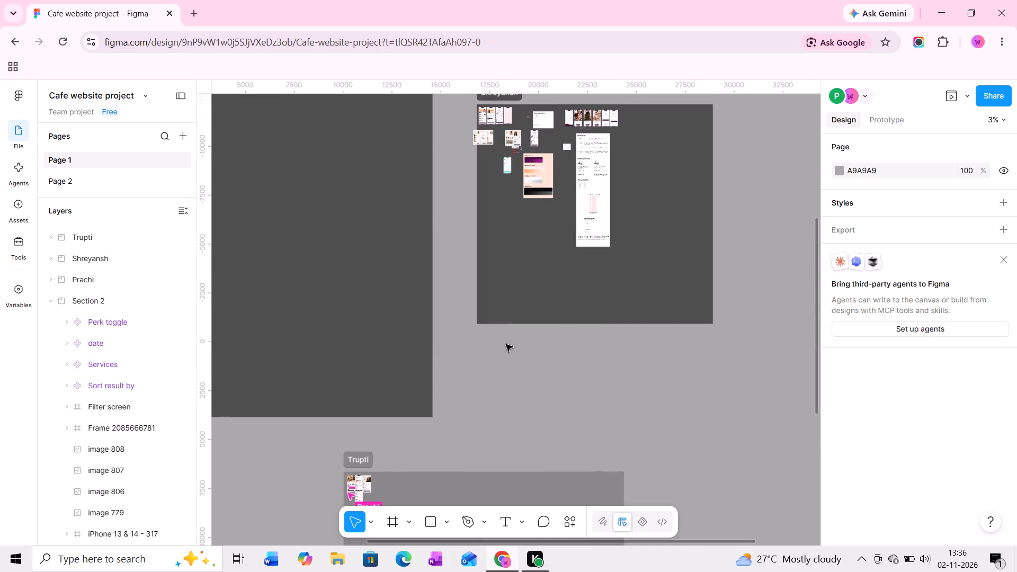
scroll(526, 330, "down", 5, "ctrl")
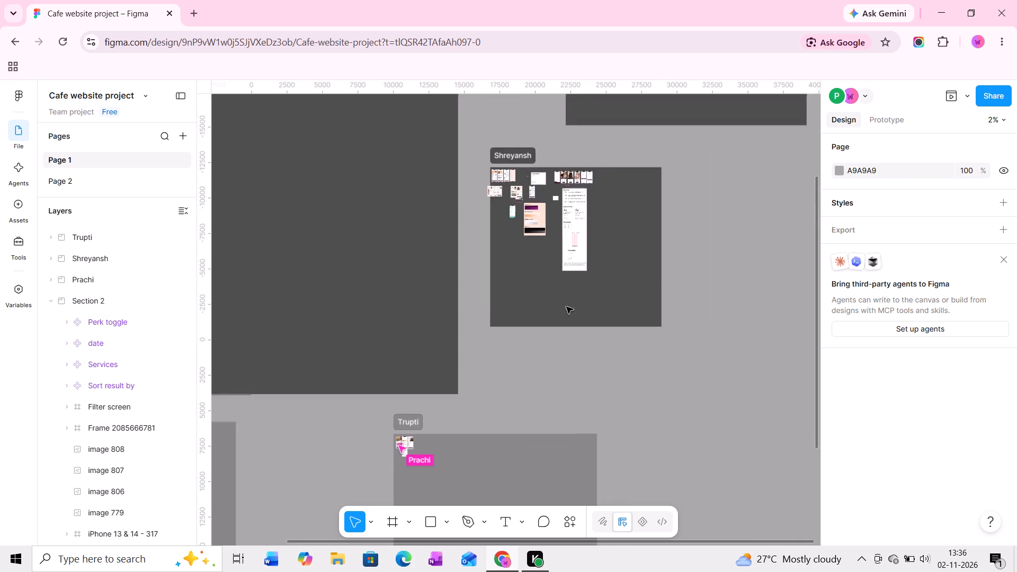
middle_click_drag(570, 299, 501, 376)
middle_click_drag(533, 273, 511, 374)
middle_click_drag(550, 267, 523, 349)
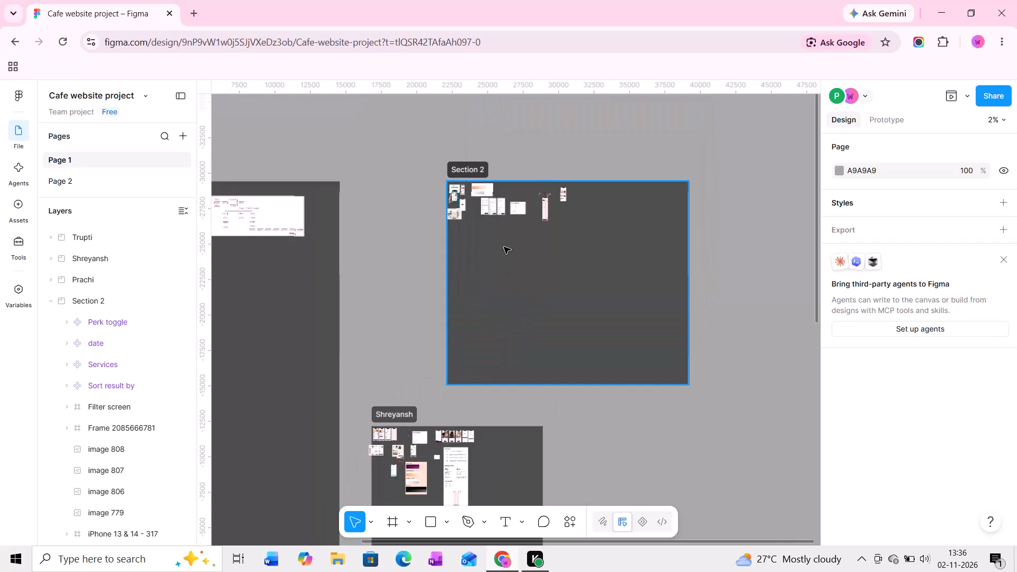
scroll(519, 223, "up", 20, "ctrl")
scroll(519, 223, "up", 11, "ctrl")
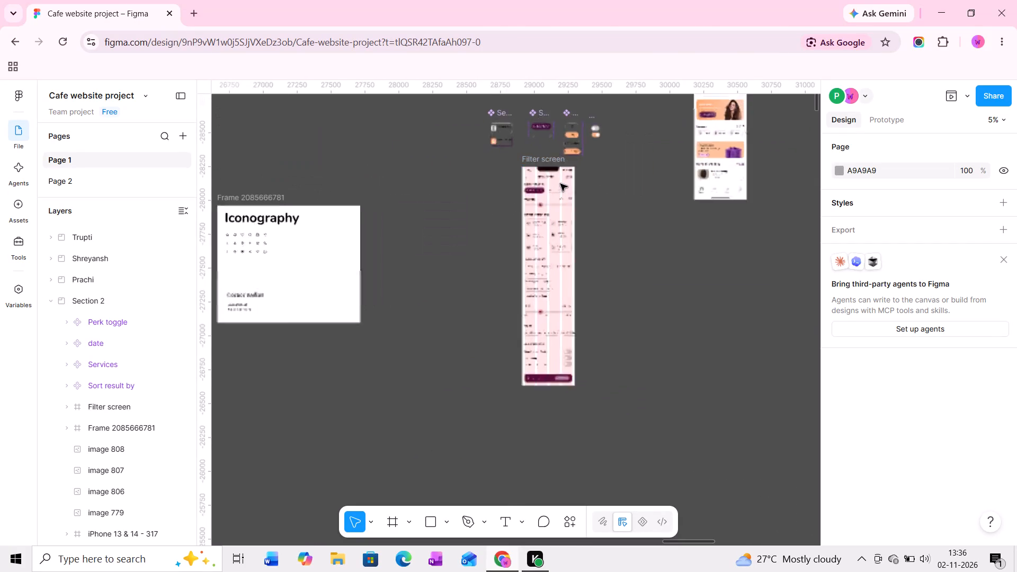
middle_click_drag(559, 185, 557, 234)
left_click(514, 201)
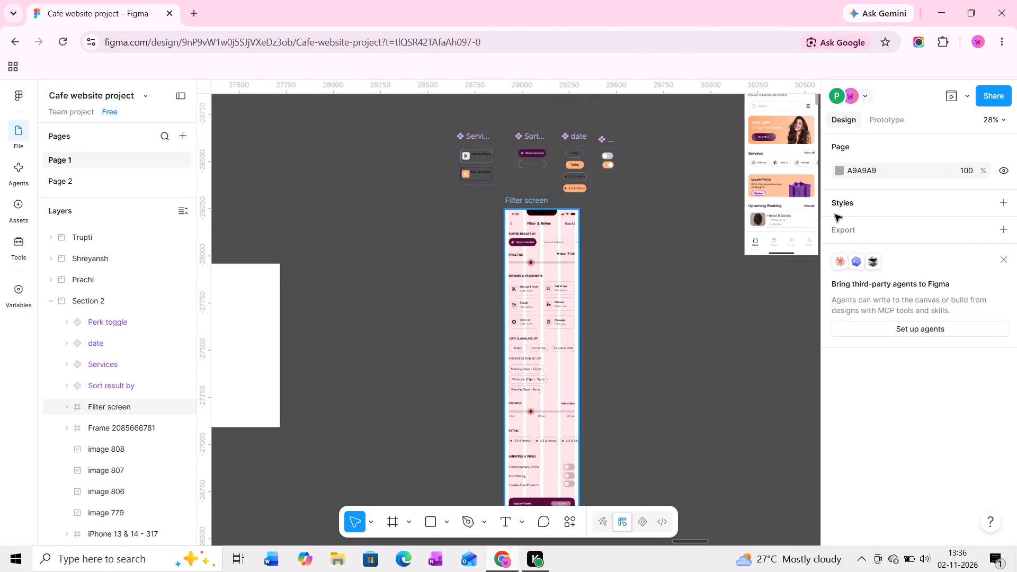
scroll(914, 272, "down", 3)
scroll(965, 328, "down", 6)
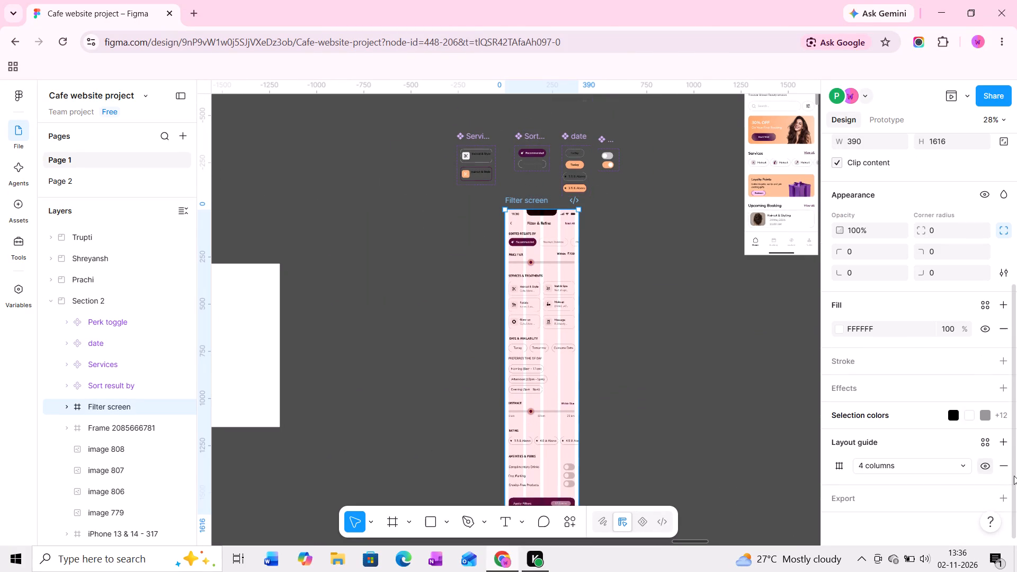
left_click(985, 465)
Move the iPhone 13 & 14 - 318 home screen directly to the left of the Filter screen, with their top edges level.
scroll(476, 225, "up", 5, "ctrl")
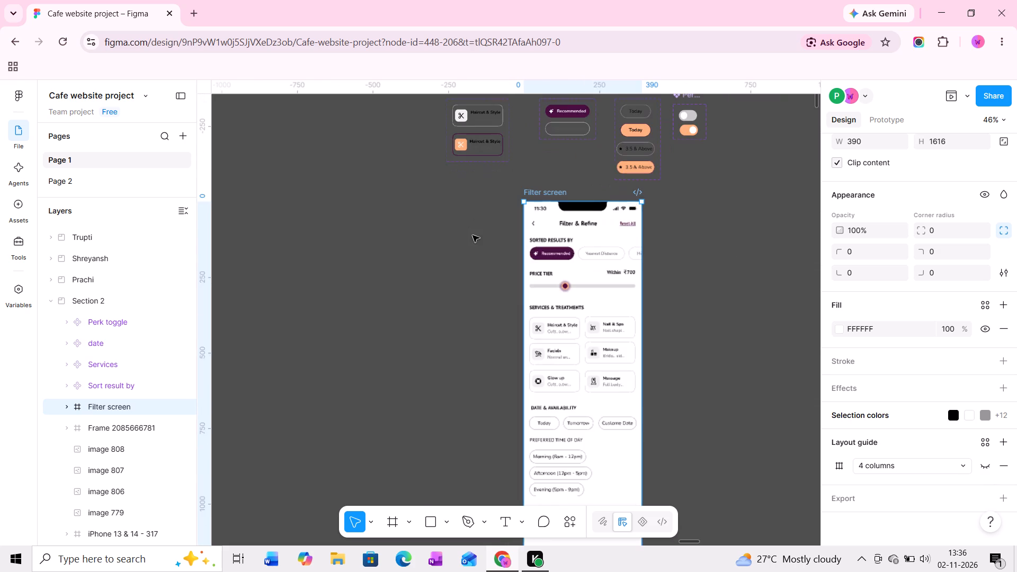
middle_click_drag(457, 237, 363, 273)
middle_click_drag(603, 220, 443, 305)
middle_click_drag(566, 254, 473, 277)
middle_click_drag(567, 239, 545, 253)
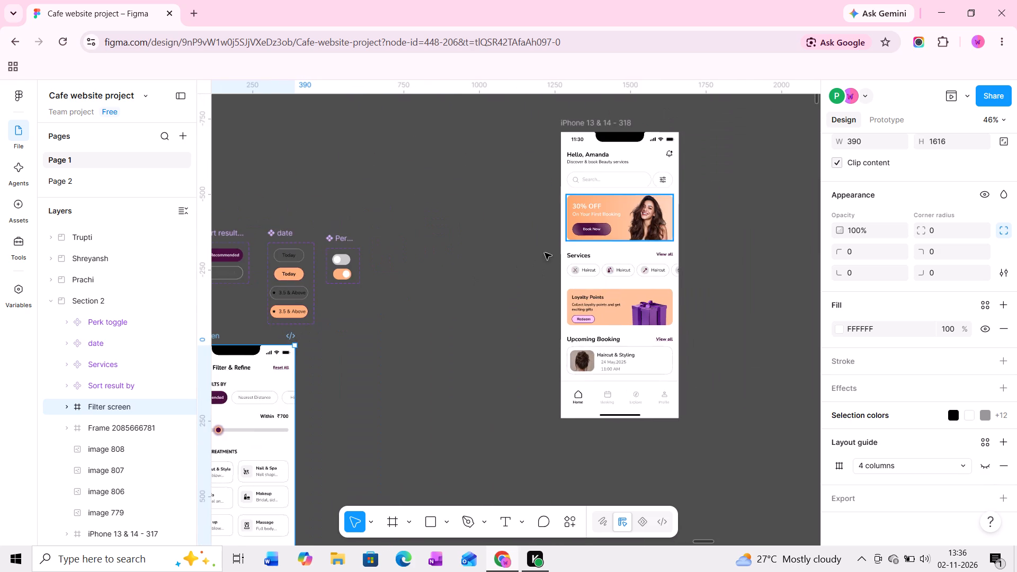
middle_click_drag(545, 253, 520, 267)
scroll(516, 269, "down", 1, "ctrl")
middle_click_drag(505, 320, 510, 273)
scroll(511, 274, "down", 3, "ctrl")
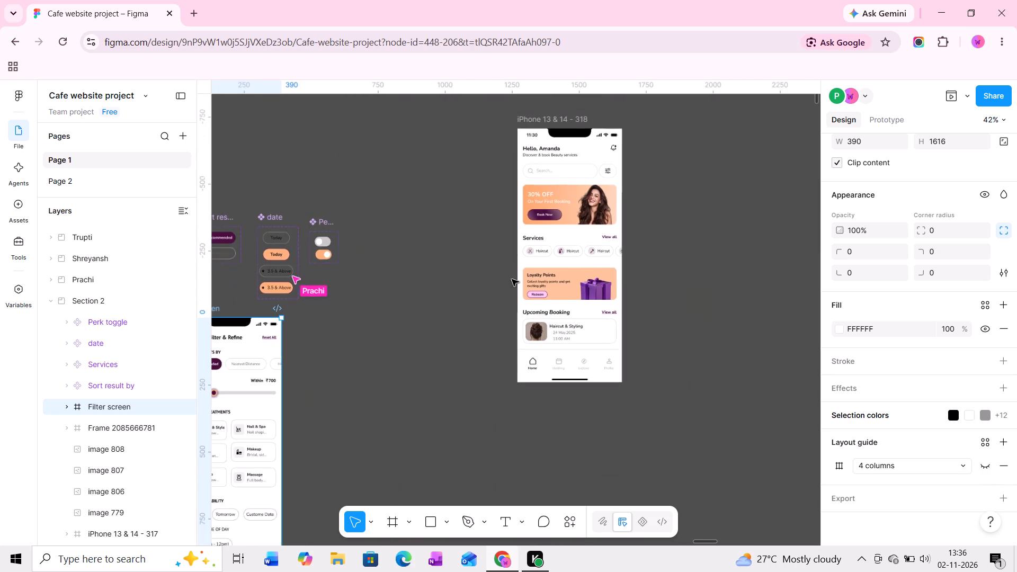
left_click_drag(542, 130, 362, 320)
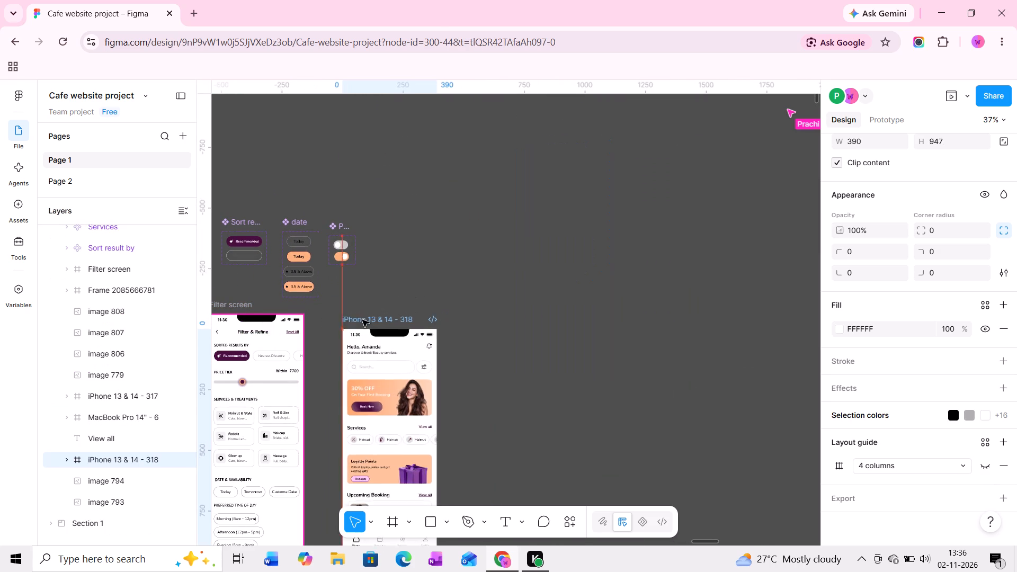
left_click_drag(362, 320, 342, 306)
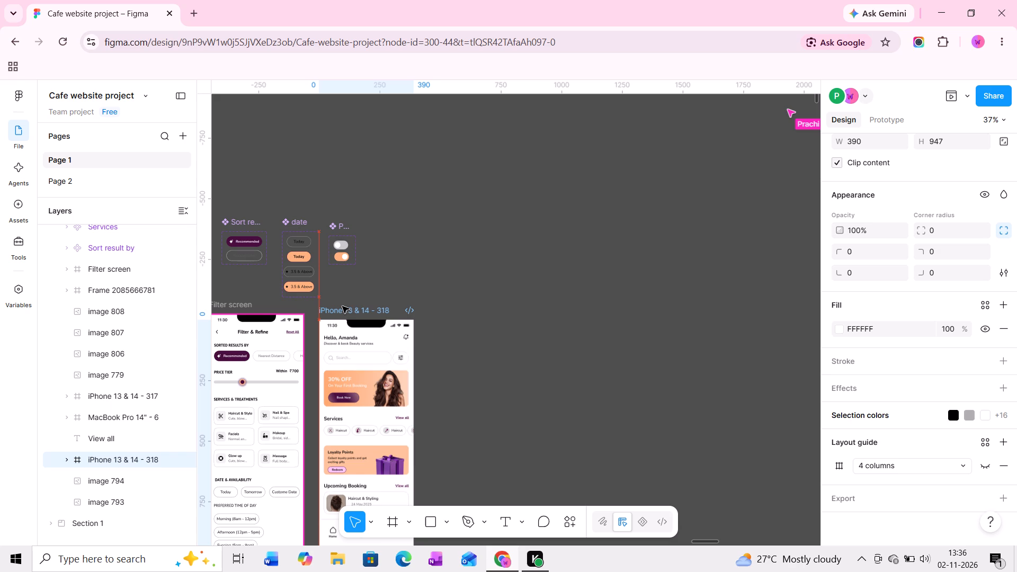
left_click_drag(342, 306, 342, 306)
middle_click_drag(346, 302, 536, 188)
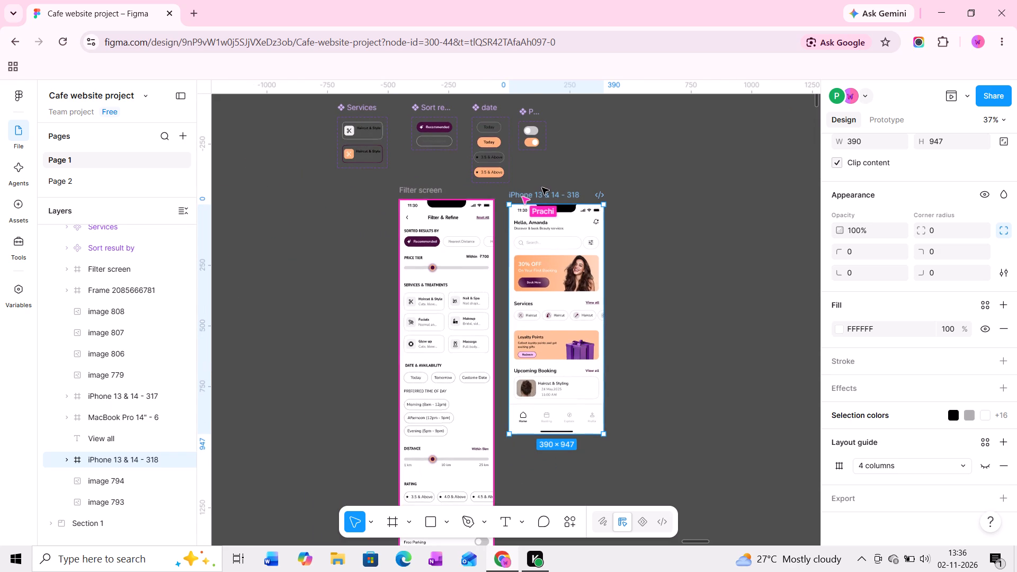
left_click_drag(543, 195, 322, 187)
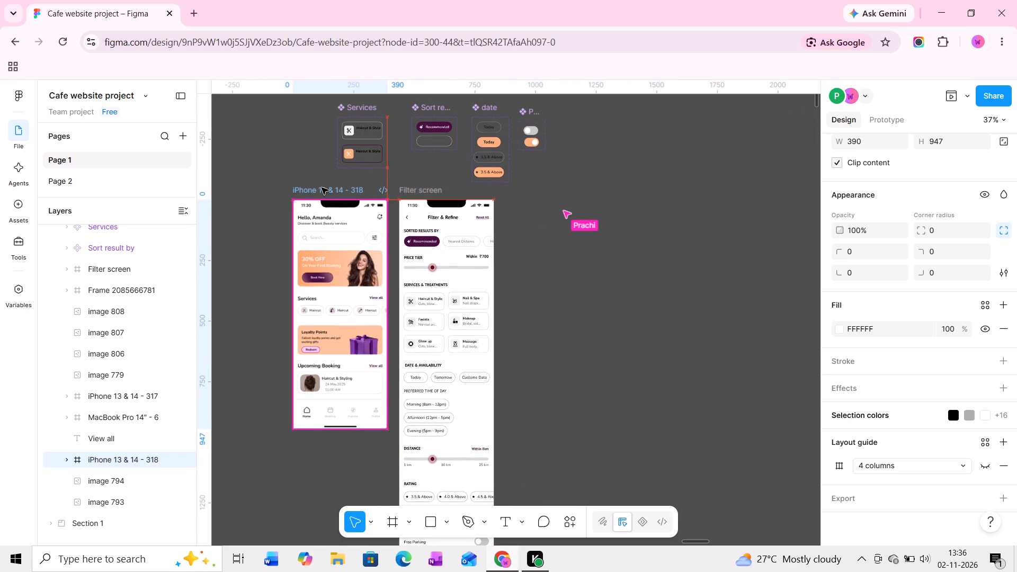
left_click_drag(322, 187, 318, 186)
Compare the home screen, including its filter button beside the search bar, with the adjacent Filter & Refine screen.
left_click(429, 188)
middle_click_drag(657, 310, 729, 301)
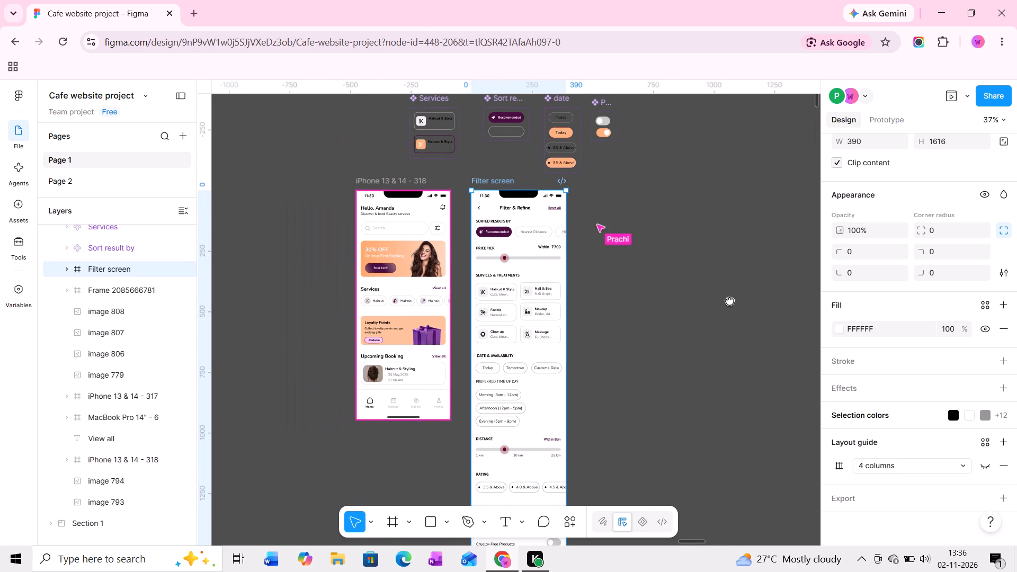
scroll(429, 258, "up", 11, "ctrl")
left_click(446, 203)
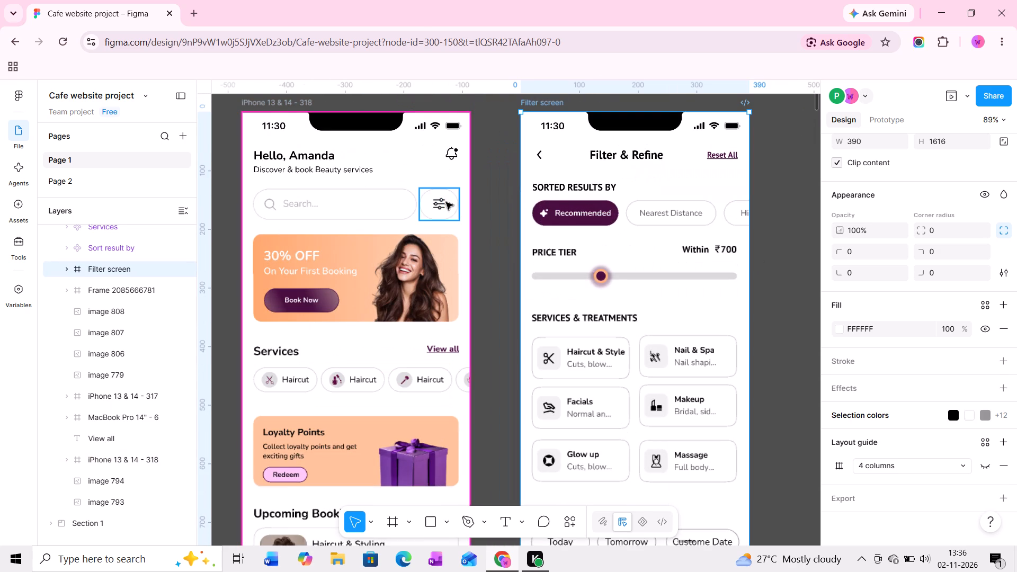
scroll(446, 202, "up", 5, "ctrl")
scroll(510, 263, "down", 4, "ctrl")
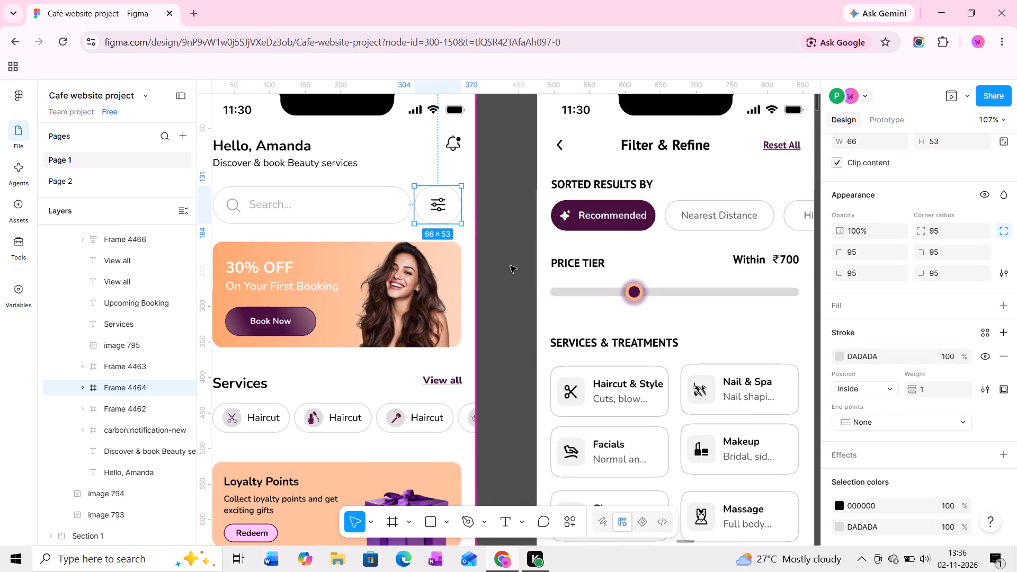
left_click(509, 276)
middle_click_drag(601, 292, 554, 291)
scroll(553, 290, "down", 5, "ctrl")
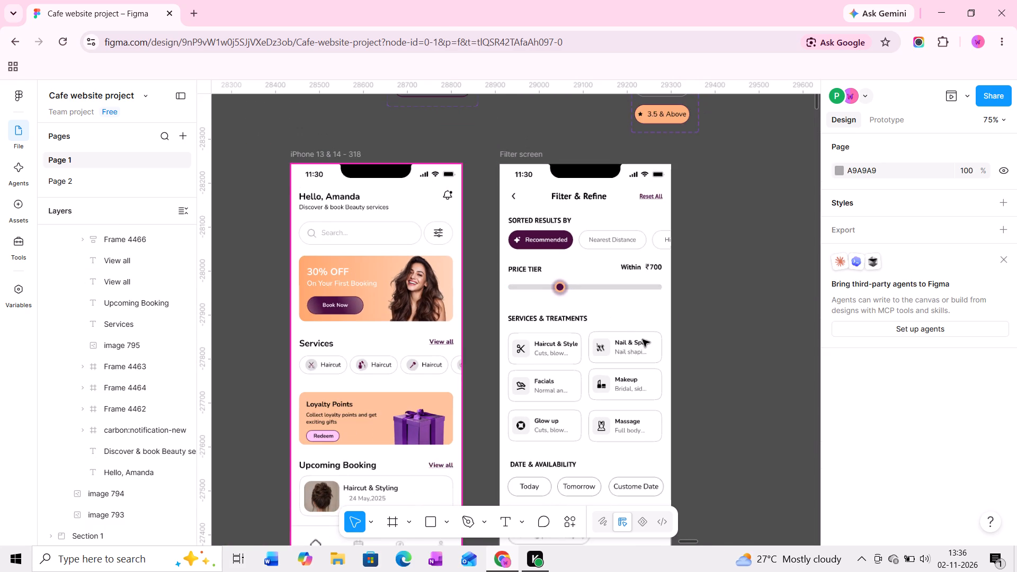
middle_click_drag(628, 339, 587, 309)
scroll(586, 299, "down", 5, "ctrl")
middle_click_drag(633, 335, 615, 300)
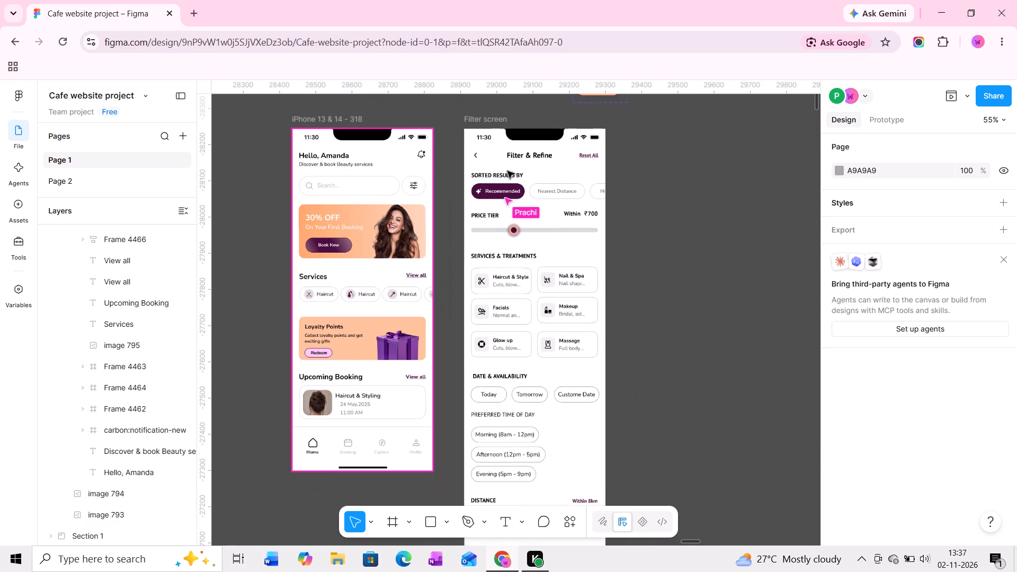
left_click(487, 123)
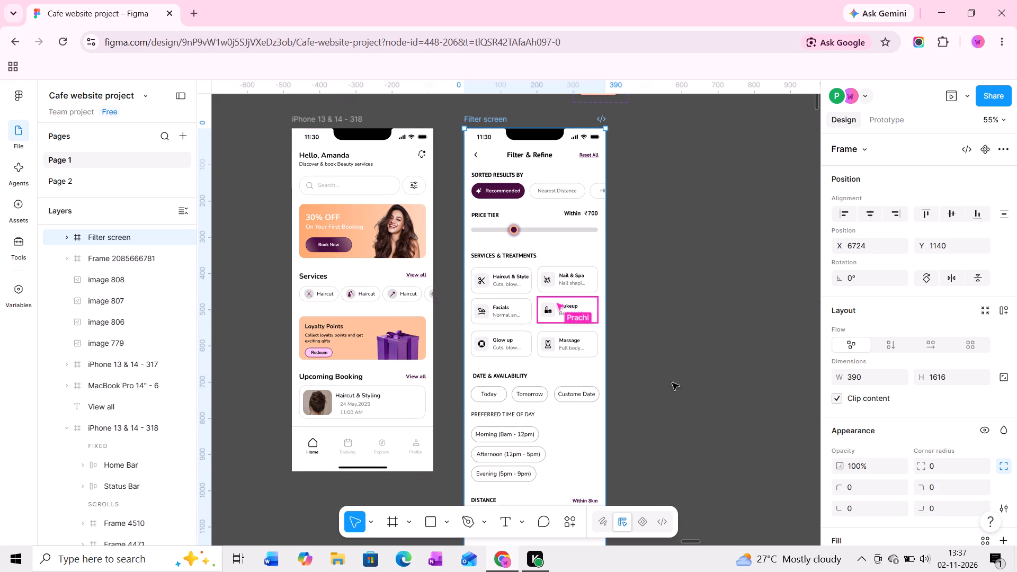
middle_click_drag(683, 335, 683, 356)
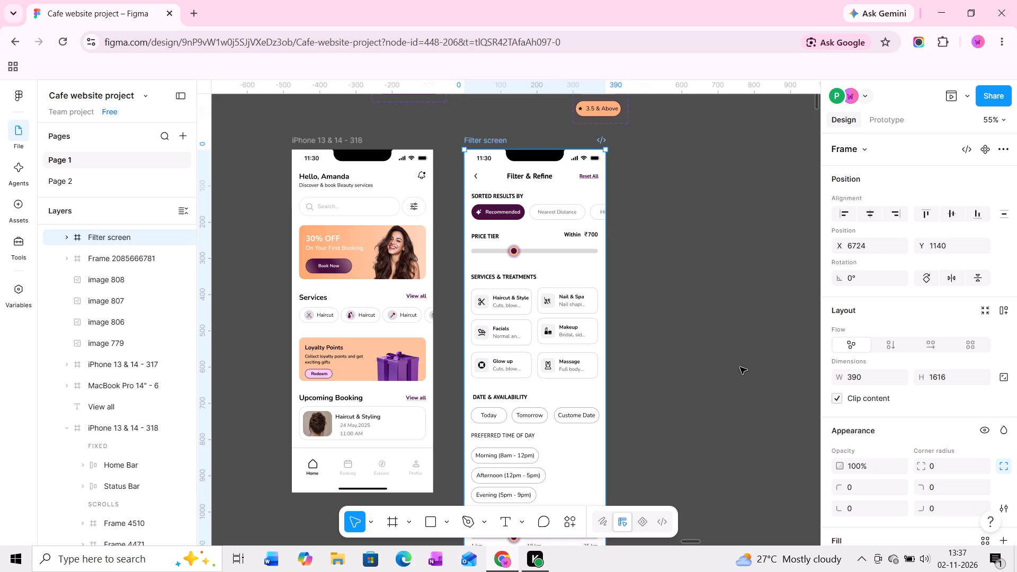
left_click(740, 367)
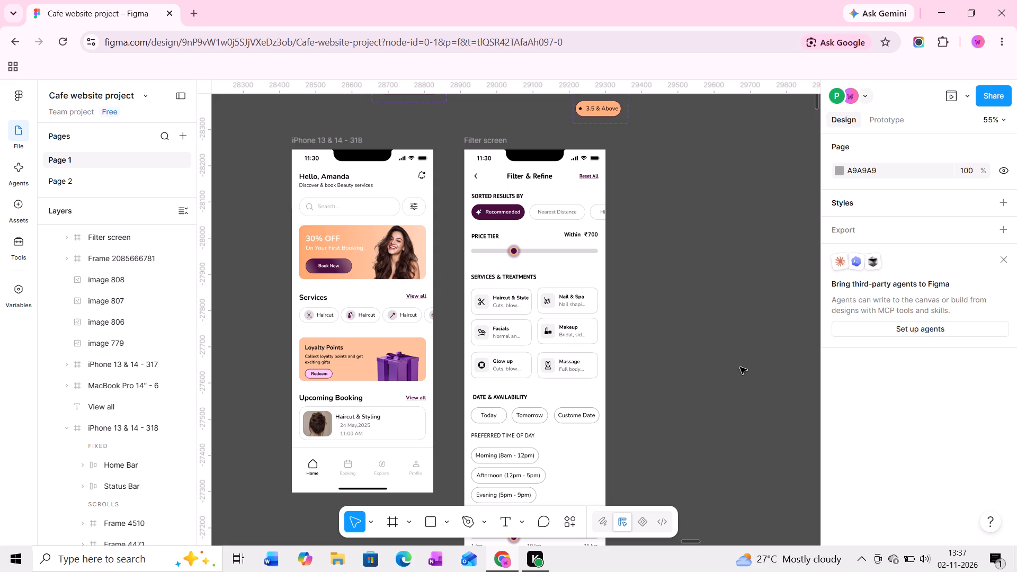
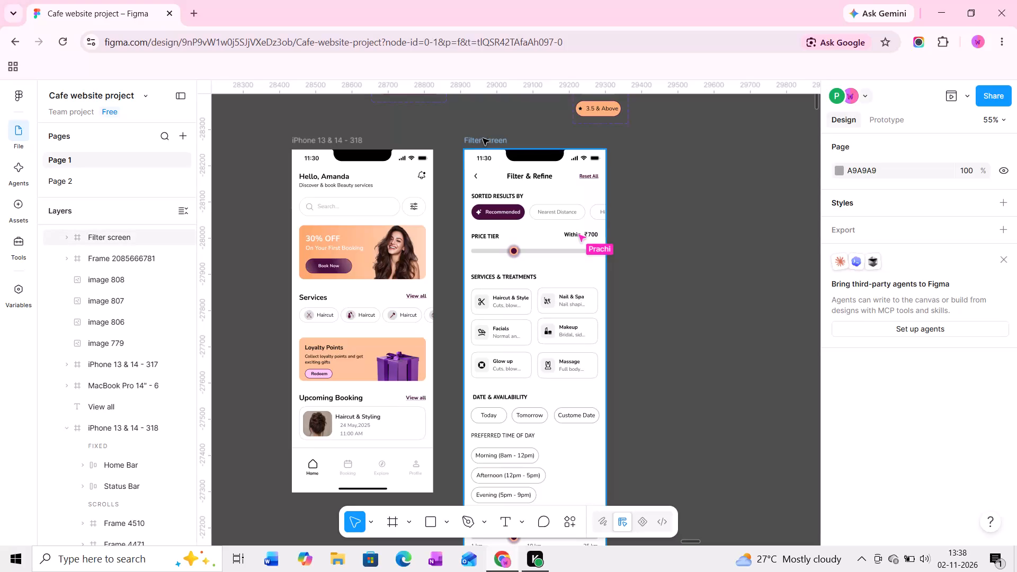
Review the full Filter screen beside the home screen, from Sorted Results By down to Apply Filters, and the component sets above it.
left_click(483, 138)
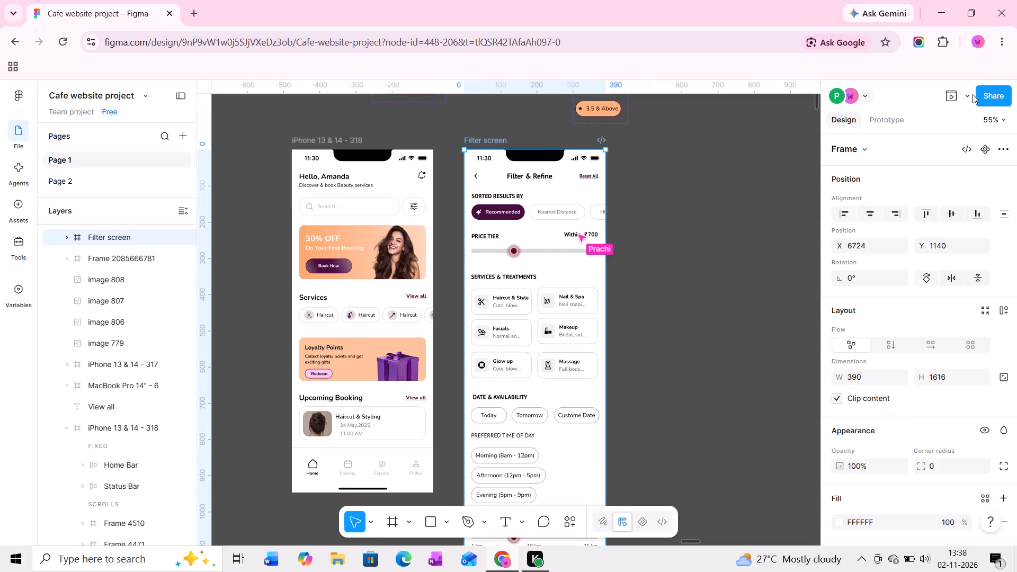
left_click(741, 245)
middle_click_drag(690, 270, 692, 195)
middle_click_drag(683, 209, 691, 166)
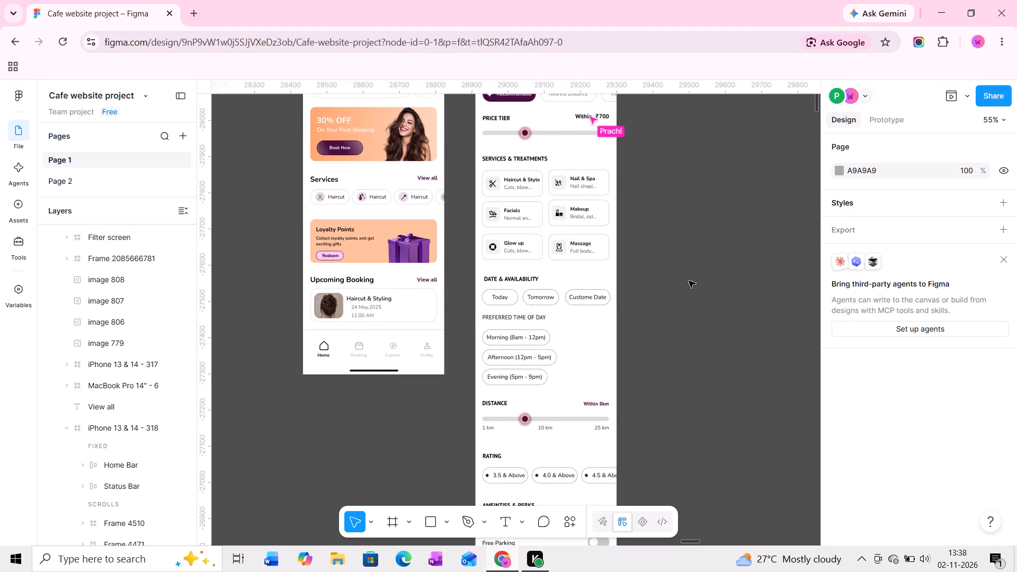
middle_click_drag(689, 280, 684, 178)
middle_click_drag(672, 267, 673, 191)
middle_click_drag(668, 210, 676, 251)
middle_click_drag(676, 225, 676, 243)
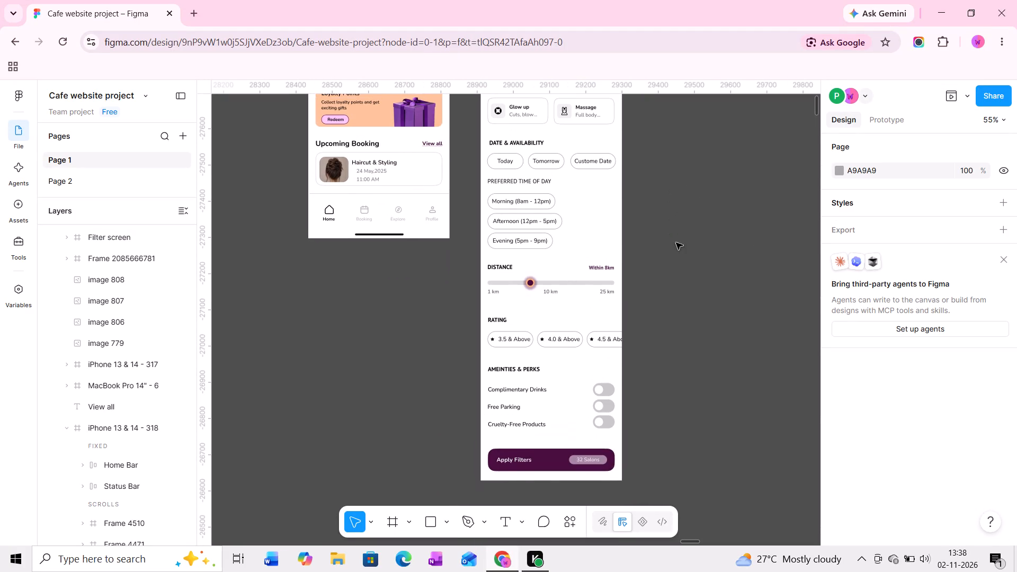
middle_click_drag(676, 243, 675, 314)
middle_click_drag(674, 258, 678, 356)
middle_click_drag(674, 299, 675, 373)
middle_click_drag(675, 306, 679, 363)
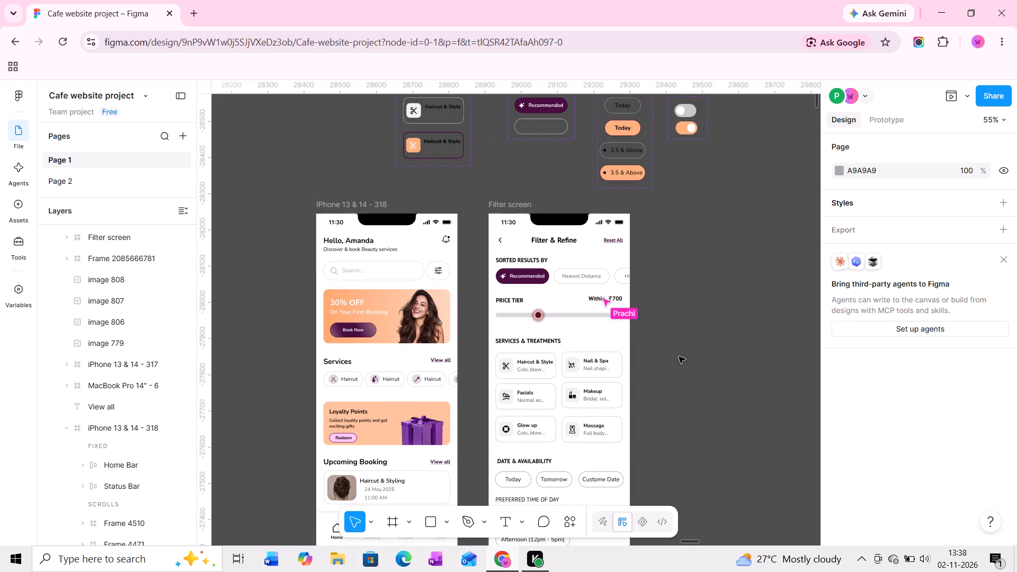
middle_click_drag(623, 246, 632, 265)
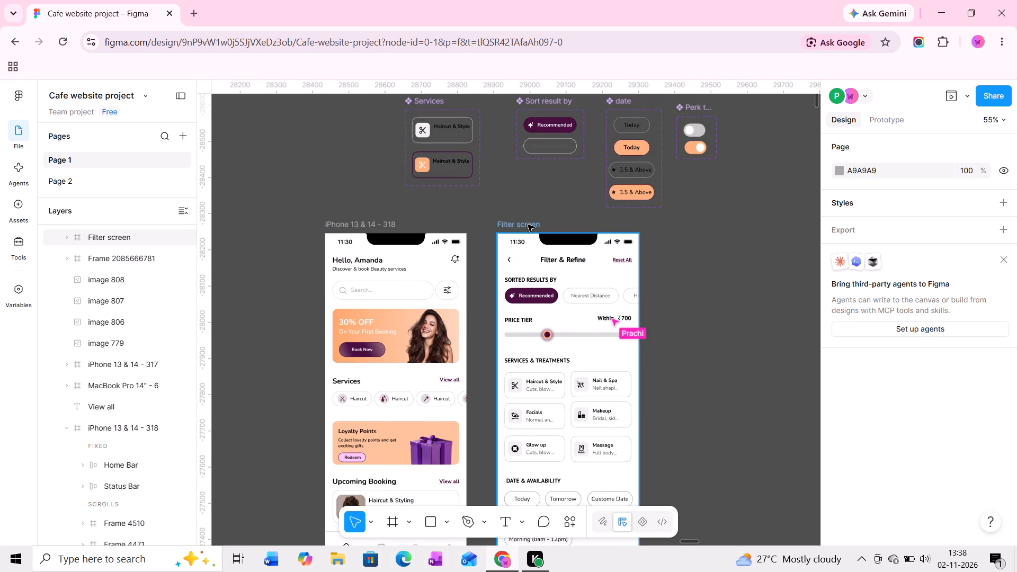
Open an inline prototype preview of the Filter screen frame in Section 2.
left_click(528, 225)
middle_click_drag(689, 314, 684, 284)
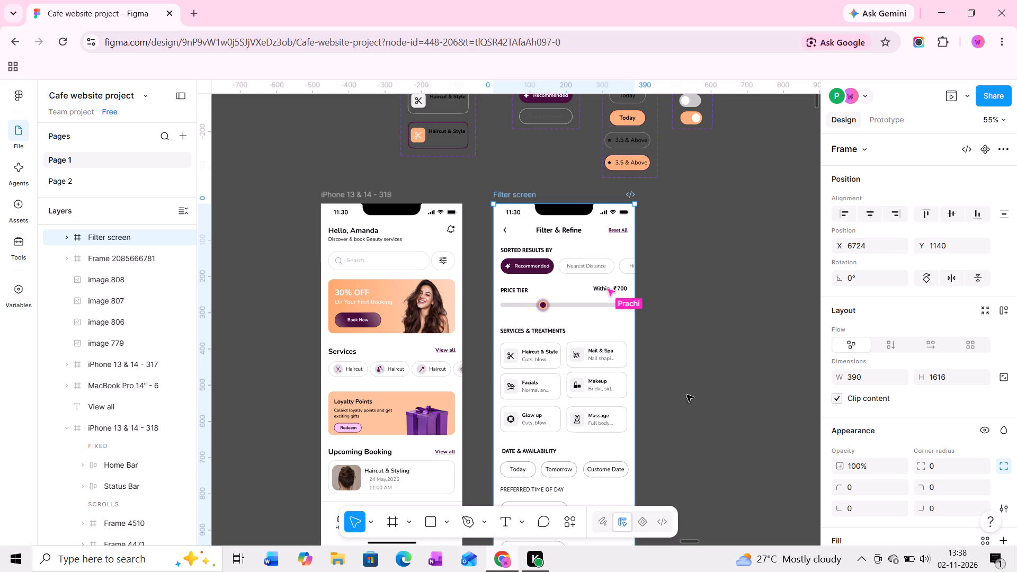
scroll(639, 409, "down", 4, "ctrl")
scroll(619, 416, "down", 5)
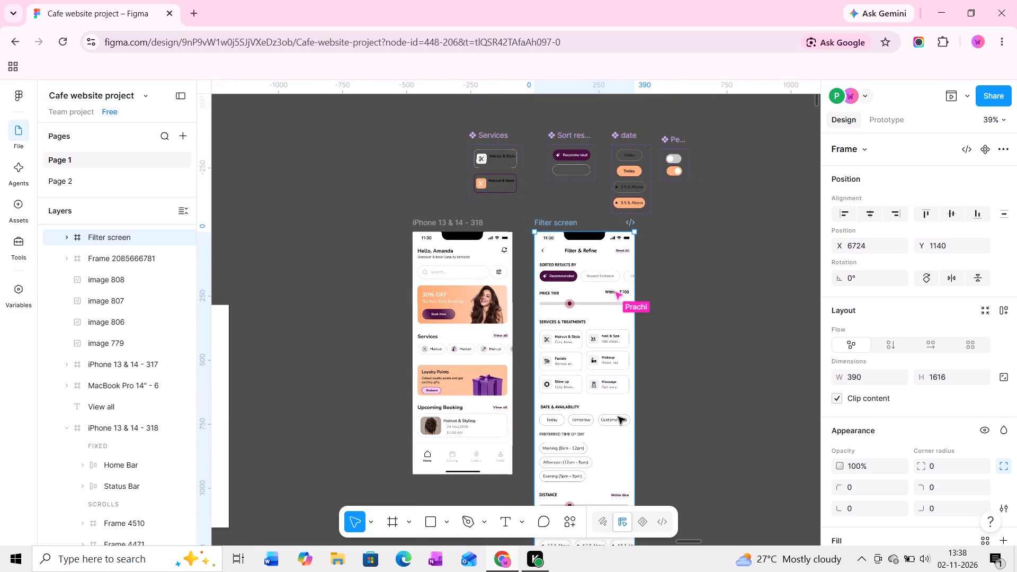
scroll(617, 417, "down", 8)
middle_click_drag(666, 344, 636, 431)
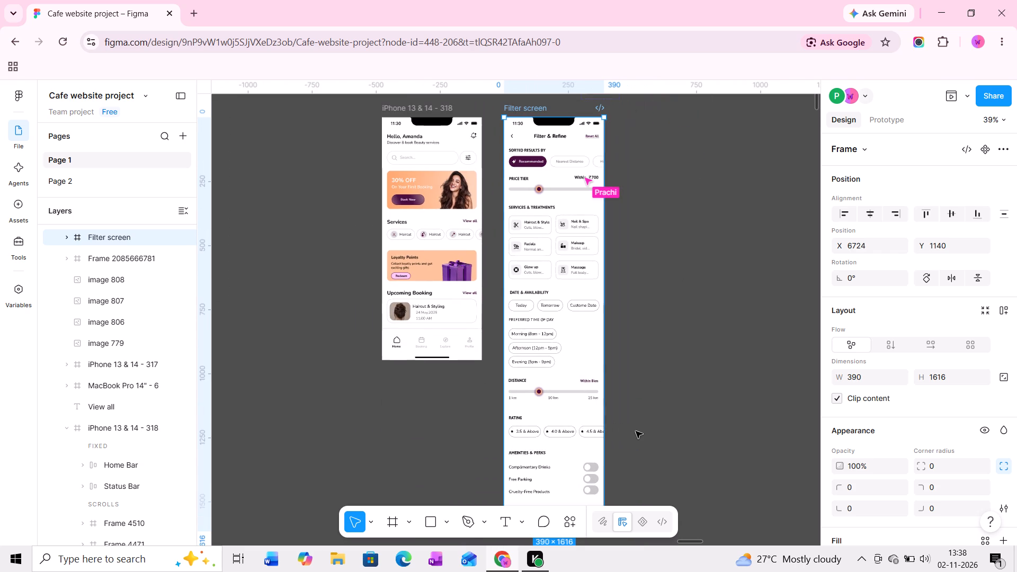
middle_click_drag(515, 230, 516, 313)
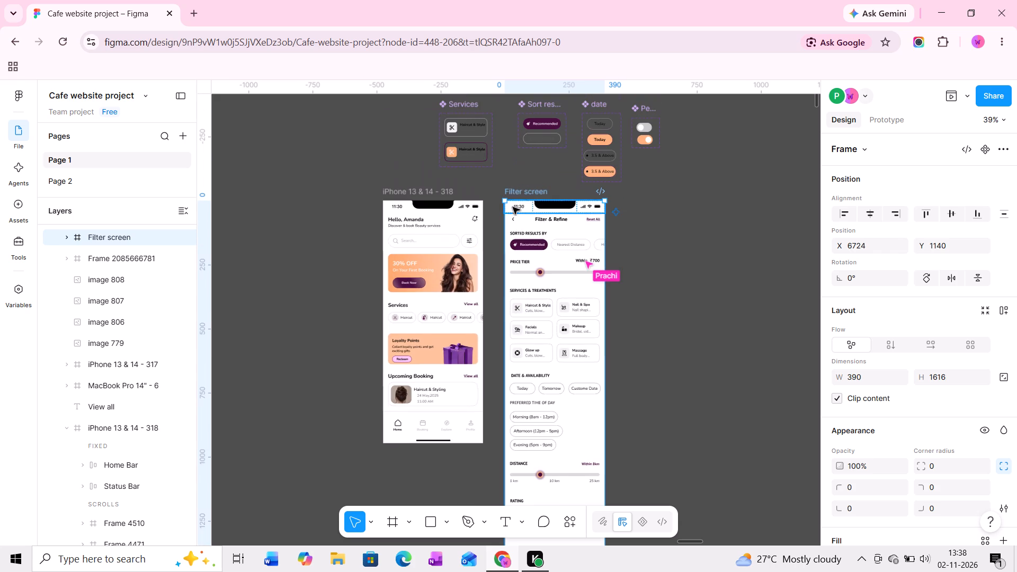
left_click(513, 199)
left_click(528, 192)
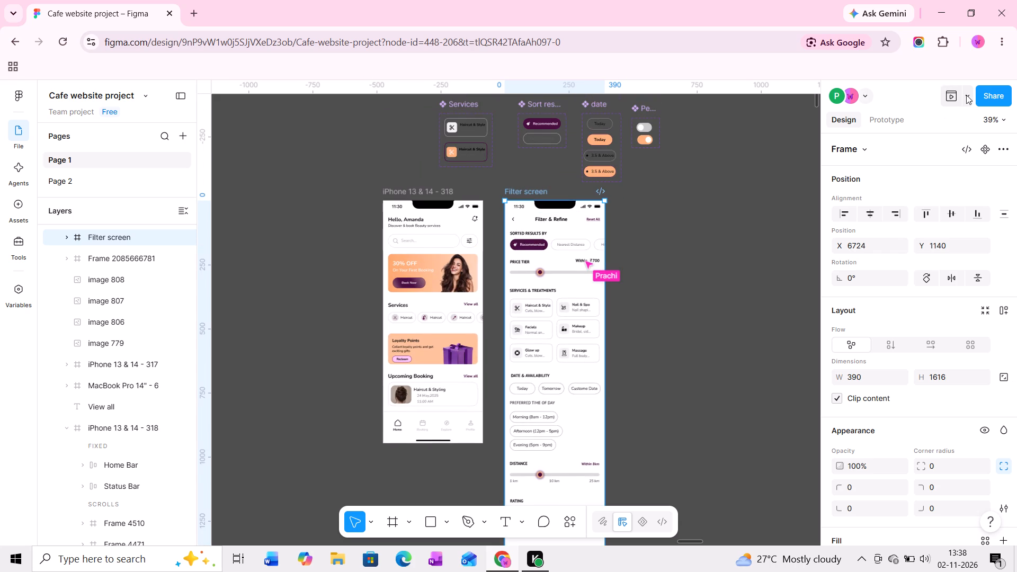
left_click(966, 95)
left_click(930, 131)
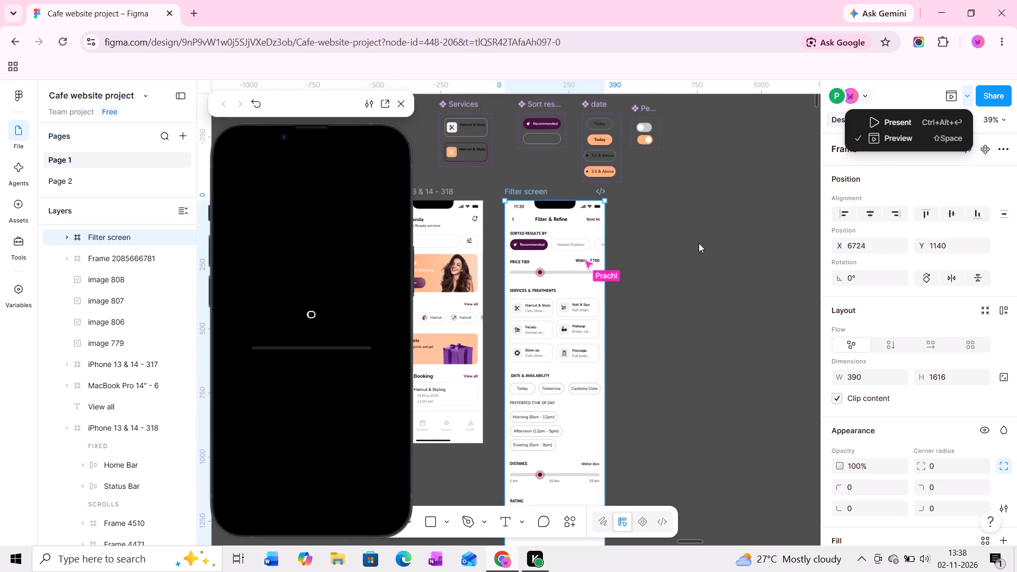